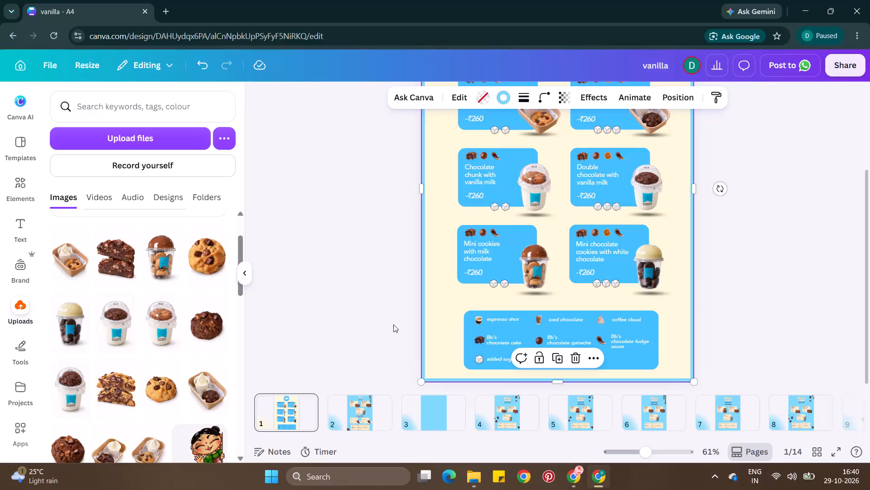
Ungroup the blue ingredient legend at the bottom of page 1.
{"action": "double_click", "coordinate": [393, 324]}
{"action": "scroll", "coordinate": [393, 324], "scroll_direction": "down", "scroll_amount": 1}
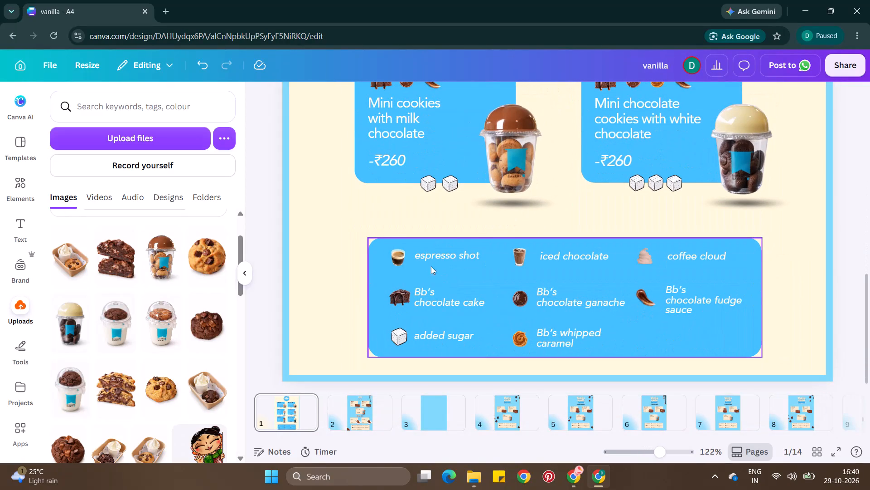
{"action": "left_click", "coordinate": [445, 252]}
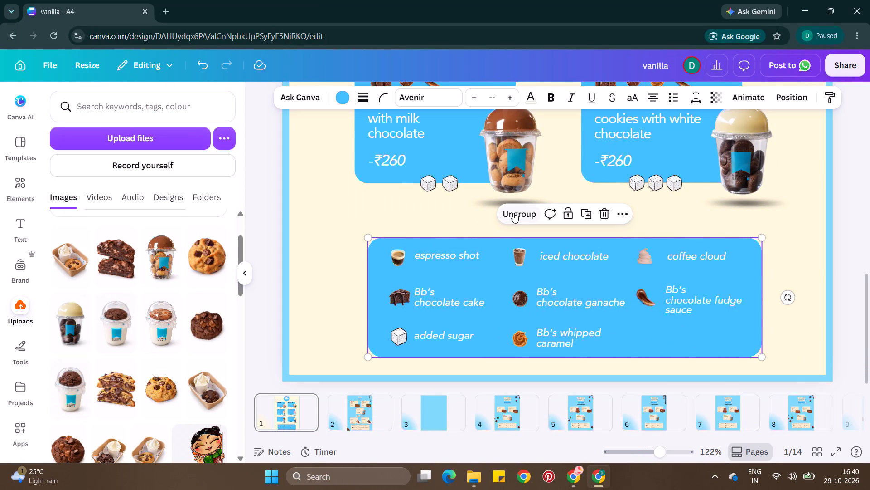
{"action": "left_click", "coordinate": [513, 213]}
{"action": "double_click", "coordinate": [358, 269]}
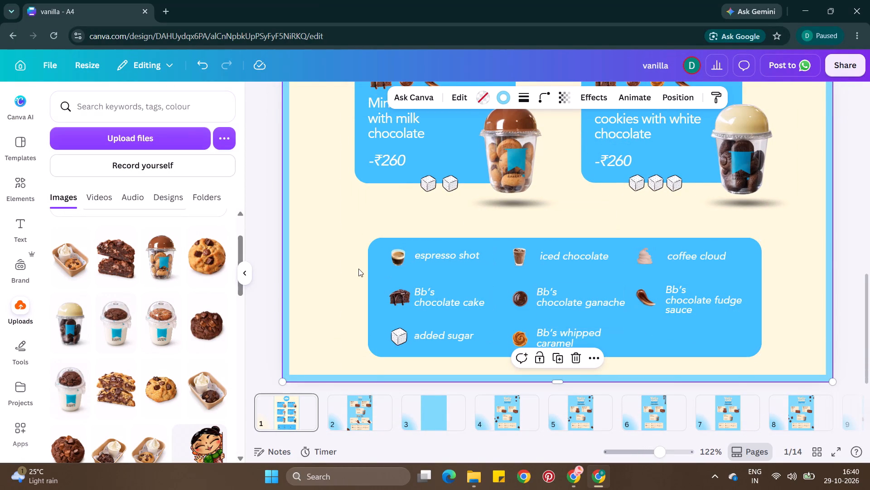
Replace the "espresso shot" label in the ingredient legend with new text beginning "su".
{"action": "scroll", "coordinate": [381, 267], "scroll_direction": "down", "scroll_amount": 3}
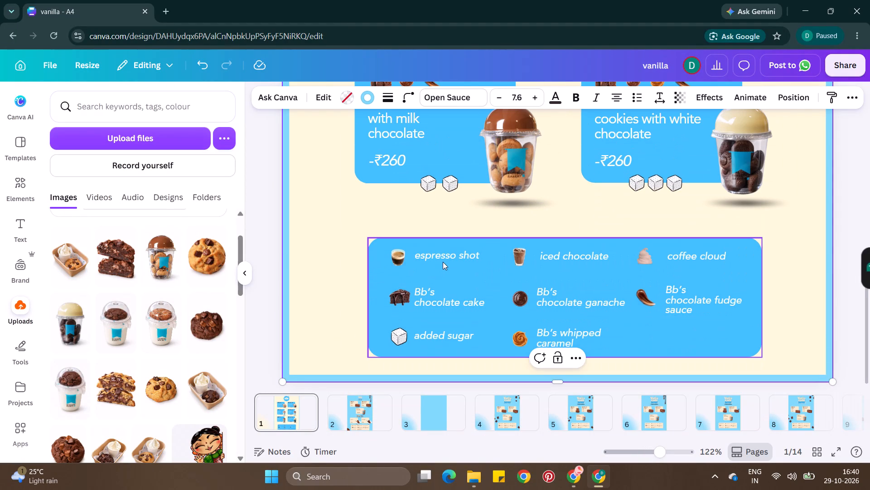
{"action": "double_click", "coordinate": [443, 261]}
{"action": "type", "text": "su"}
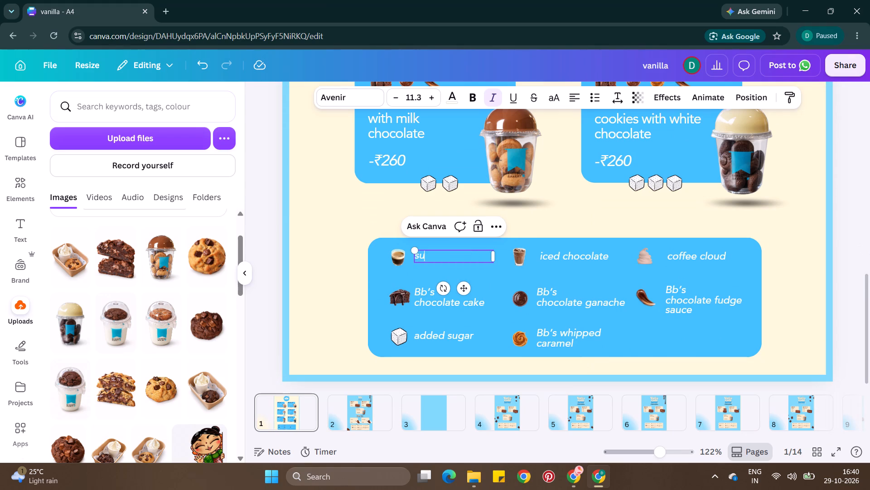
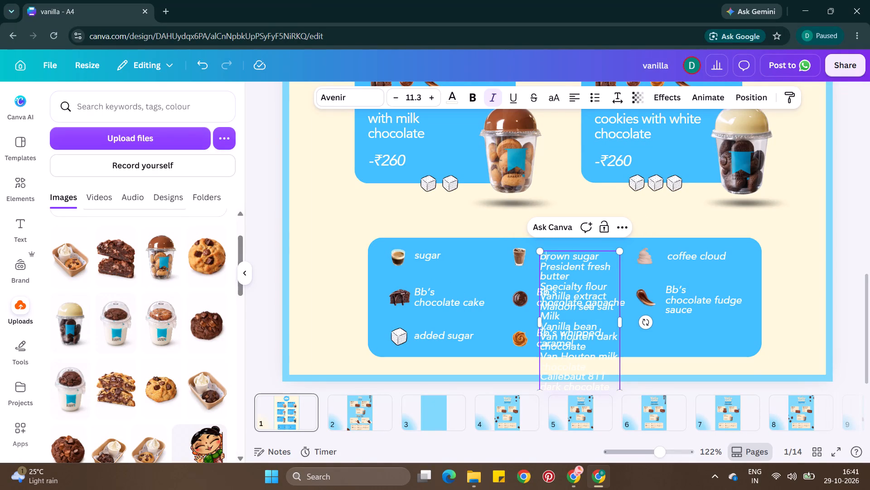
Copy the pasted ingredient list from the top-middle legend label, and trim that label to just "brown sugar".
{"action": "left_click_drag", "start_coordinate": [606, 255], "coordinate": [601, 376]}
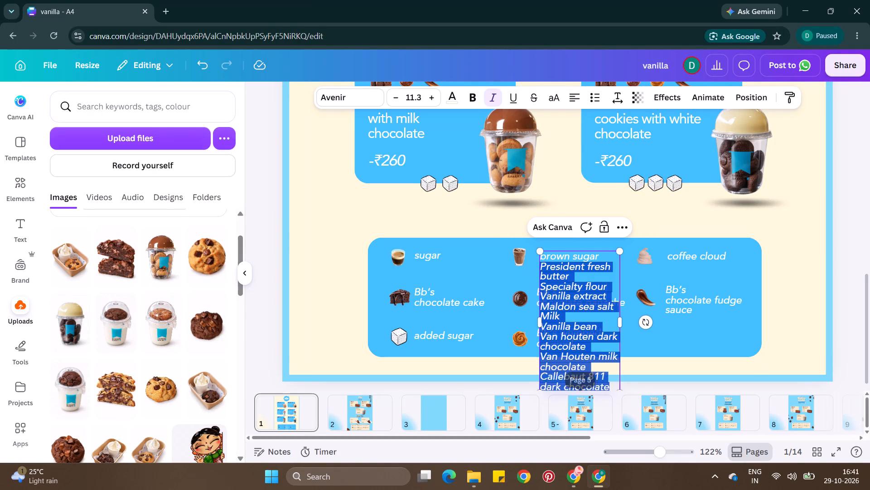
{"action": "left_click_drag", "start_coordinate": [601, 376], "coordinate": [601, 365]}
{"action": "scroll", "coordinate": [601, 365], "scroll_direction": "down", "scroll_amount": 2}
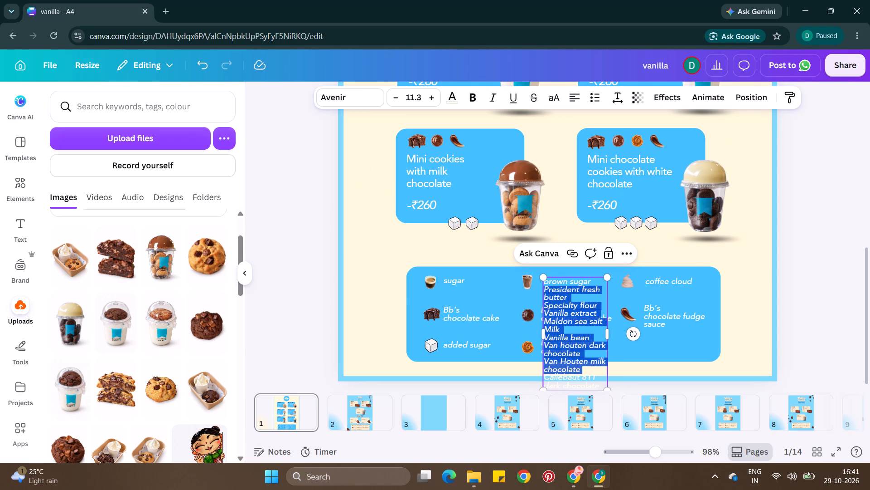
{"action": "left_click", "coordinate": [604, 280]}
{"action": "left_click", "coordinate": [597, 278]}
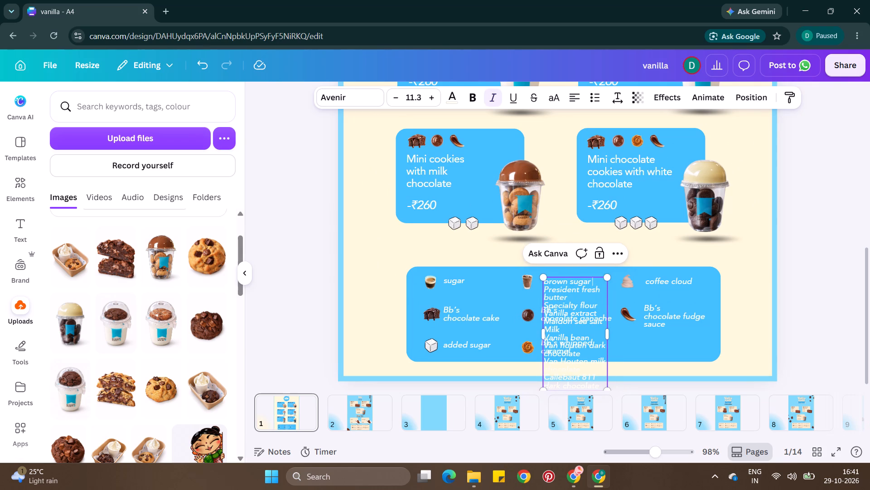
{"action": "key", "text": "ctrl+a"}
{"action": "key", "text": "ctrl+c"}
{"action": "key", "text": "ctrl+BackSpace"}
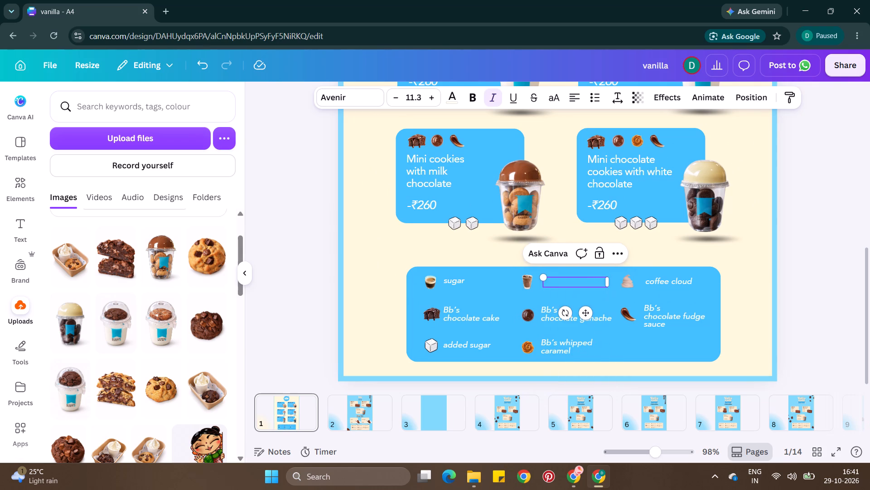
{"action": "key", "text": "ctrl+v"}
{"action": "left_click_drag", "start_coordinate": [594, 281], "coordinate": [594, 323]}
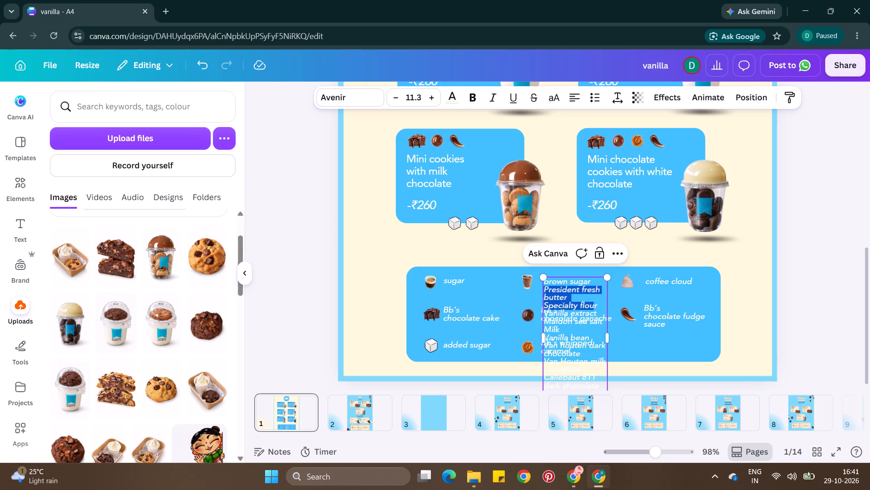
{"action": "left_click_drag", "start_coordinate": [594, 323], "coordinate": [576, 394]}
{"action": "key", "text": "BackSpace"}
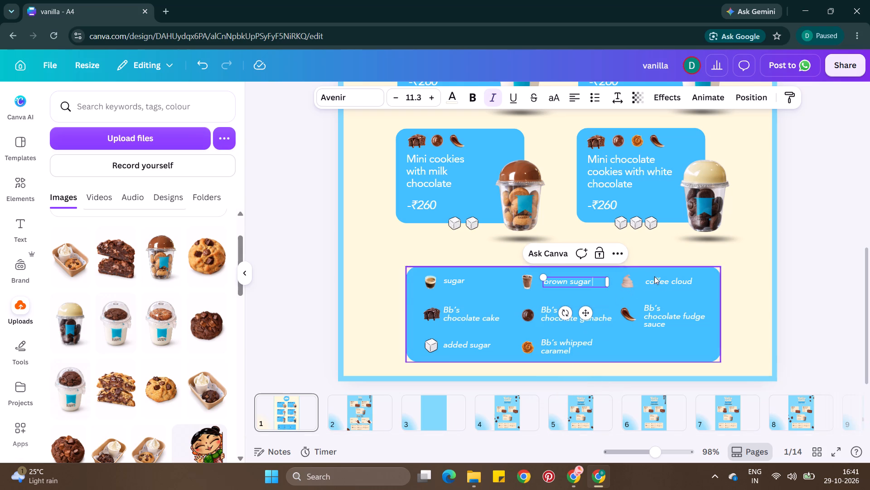
Replace the "coffee cloud" label with the copied ingredient list and trim it to "president fresh butter", with a lowercase p.
{"action": "double_click", "coordinate": [655, 279]}
{"action": "key", "text": "ctrl+v"}
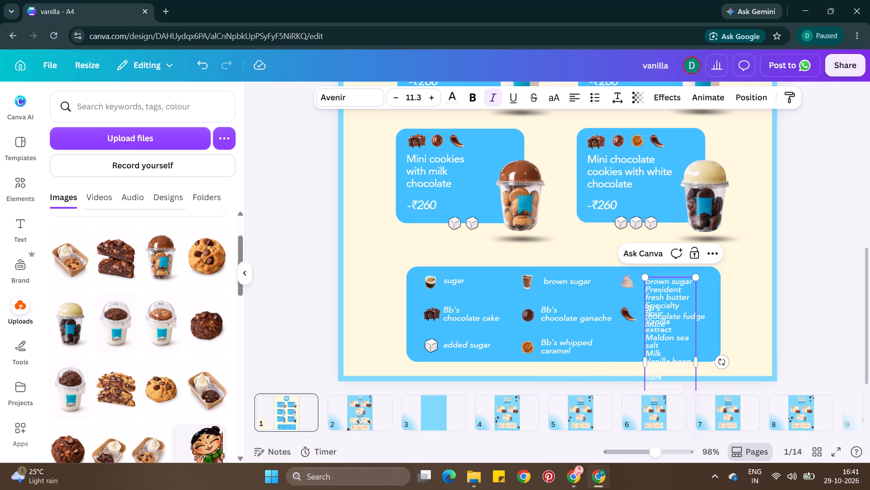
{"action": "left_click_drag", "start_coordinate": [694, 282], "coordinate": [641, 274]}
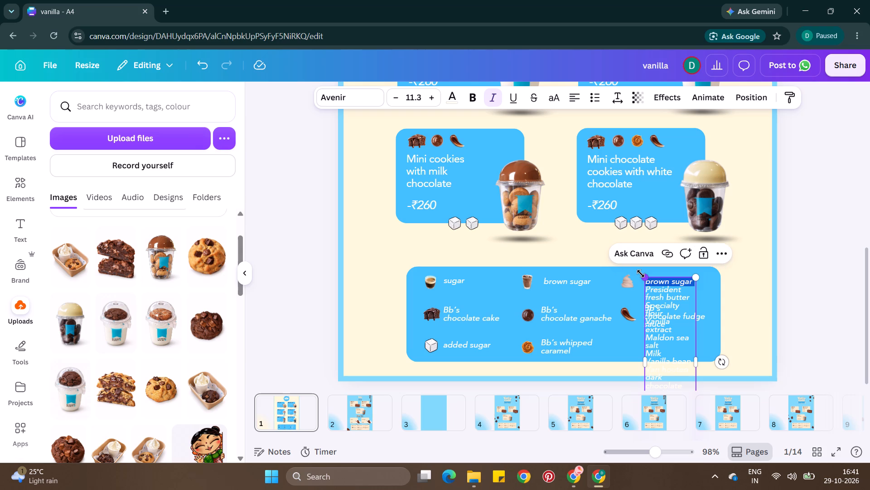
{"action": "key", "text": "BackSpace"}
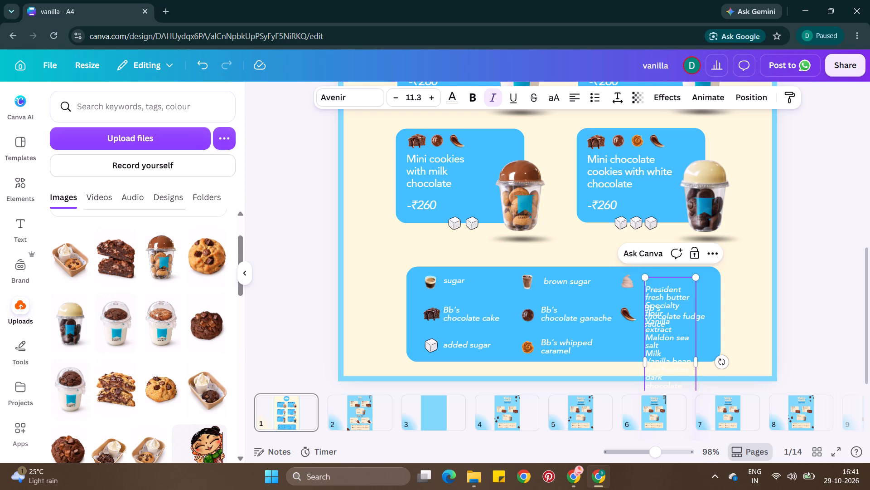
{"action": "key", "text": "BackSpace"}
{"action": "key", "text": "Right"}
{"action": "key", "text": "BackSpace"}
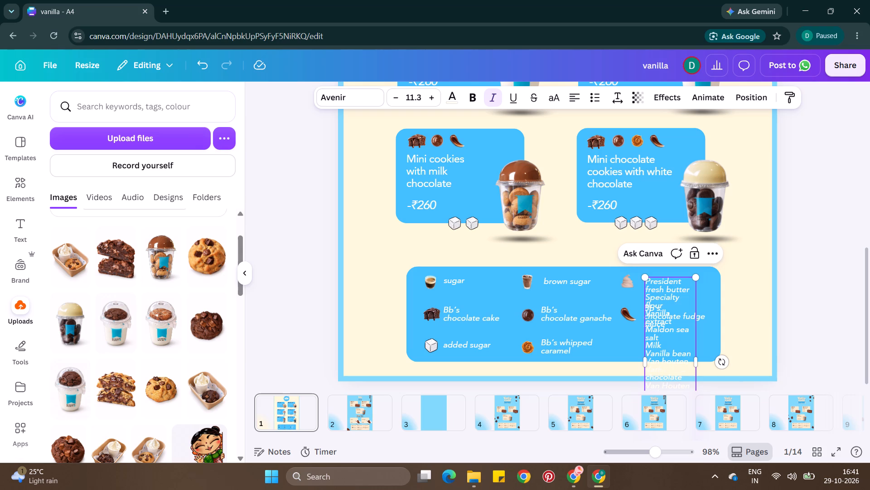
{"action": "left_click_drag", "start_coordinate": [645, 296], "coordinate": [664, 353]}
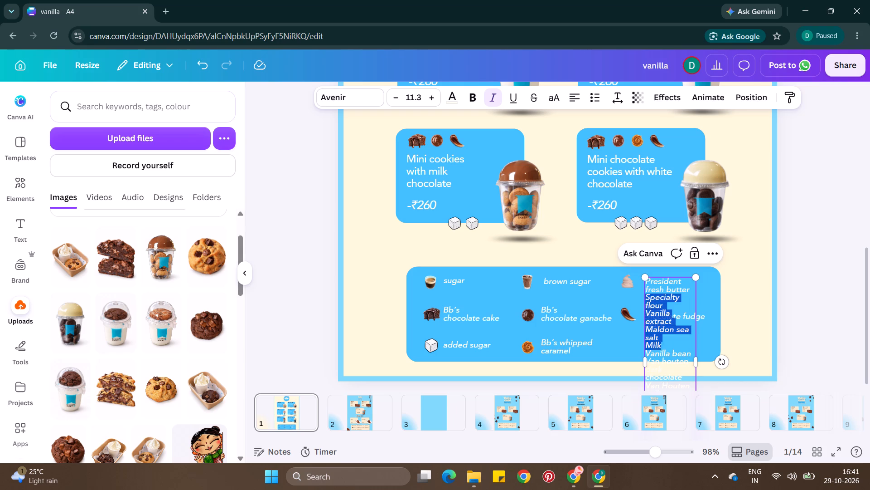
{"action": "left_click_drag", "start_coordinate": [664, 353], "coordinate": [687, 400]}
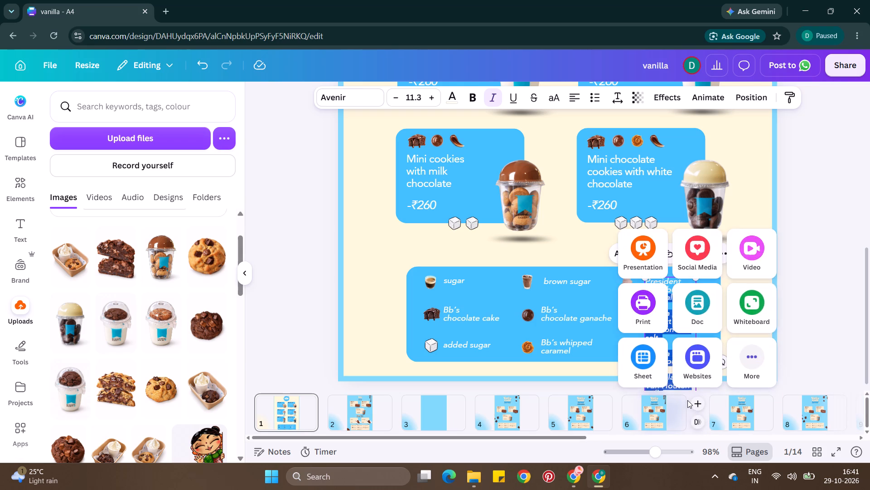
{"action": "key", "text": "BackSpace"}
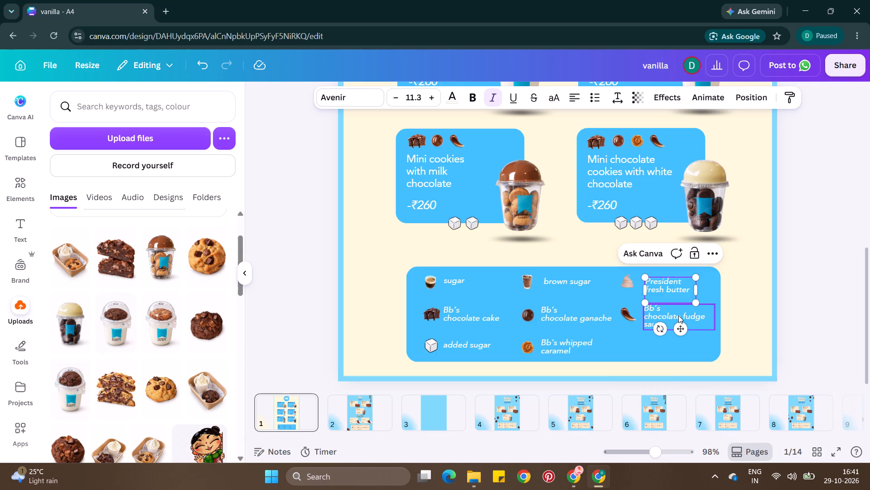
{"action": "key", "text": "BackSpace"}
{"action": "left_click", "coordinate": [648, 283]}
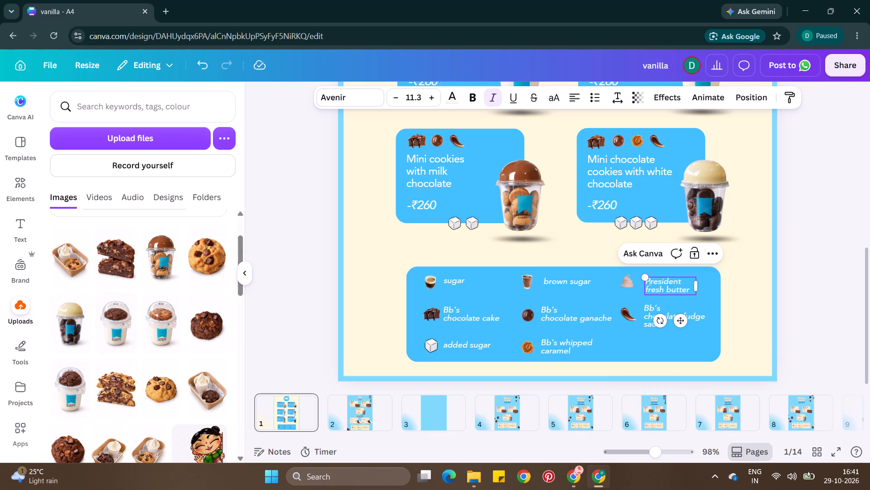
{"action": "key", "text": "BackSpace"}
{"action": "key", "text": "p"}
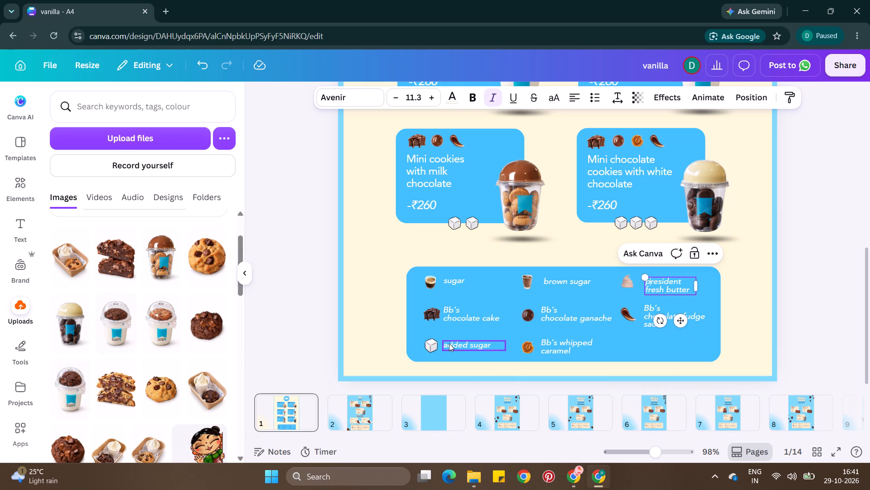
Replace the "Bb's chocolate cake" label with "Specialty flour" from the copied list, copying the ingredients below it before removing them.
{"action": "double_click", "coordinate": [461, 318]}
{"action": "key", "text": "ctrl+v"}
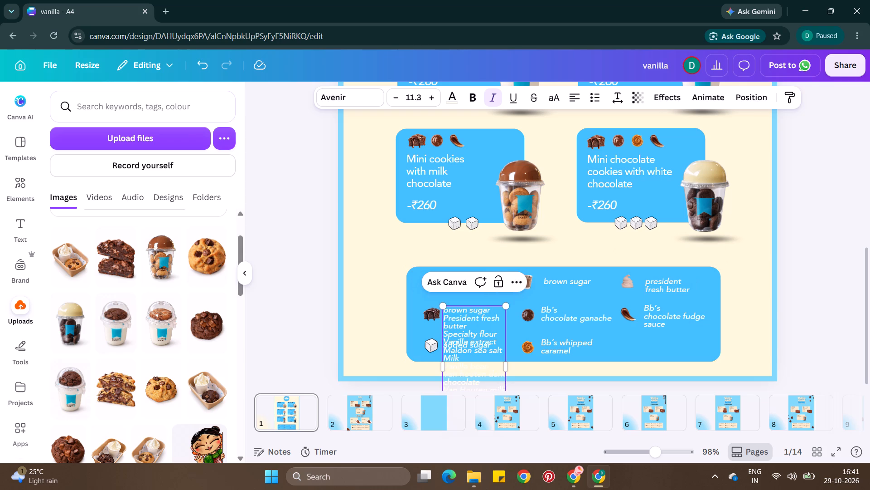
{"action": "left_click_drag", "start_coordinate": [470, 327], "coordinate": [437, 309]}
{"action": "key", "text": "BackSpace"}
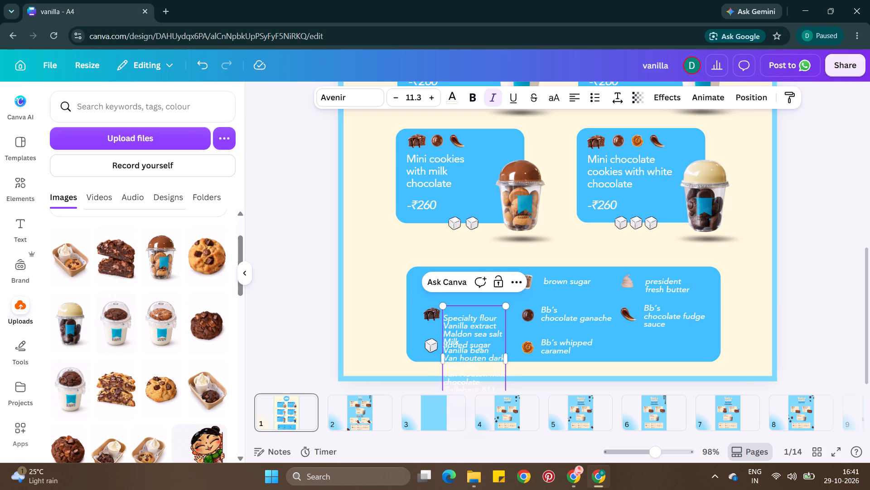
{"action": "key", "text": "Right"}
{"action": "key", "text": "BackSpace"}
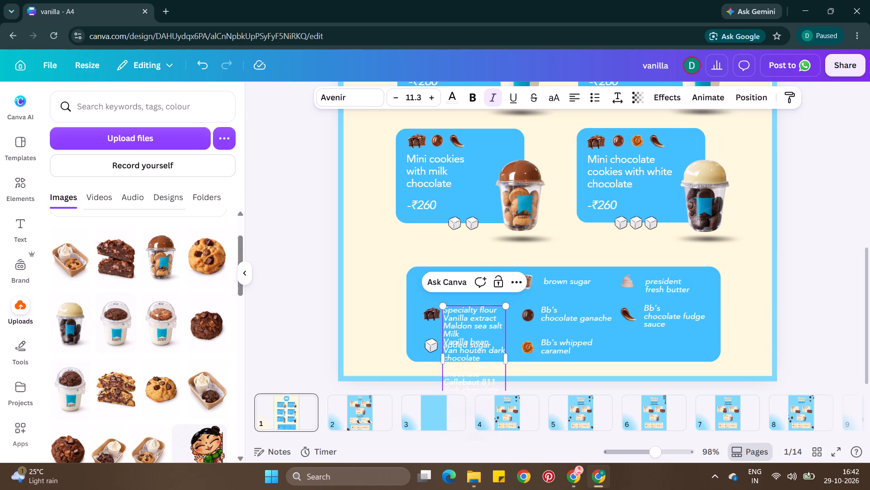
{"action": "left_click_drag", "start_coordinate": [498, 309], "coordinate": [485, 429]}
{"action": "key", "text": "ctrl+c"}
{"action": "key", "text": "ctrl+BackSpace"}
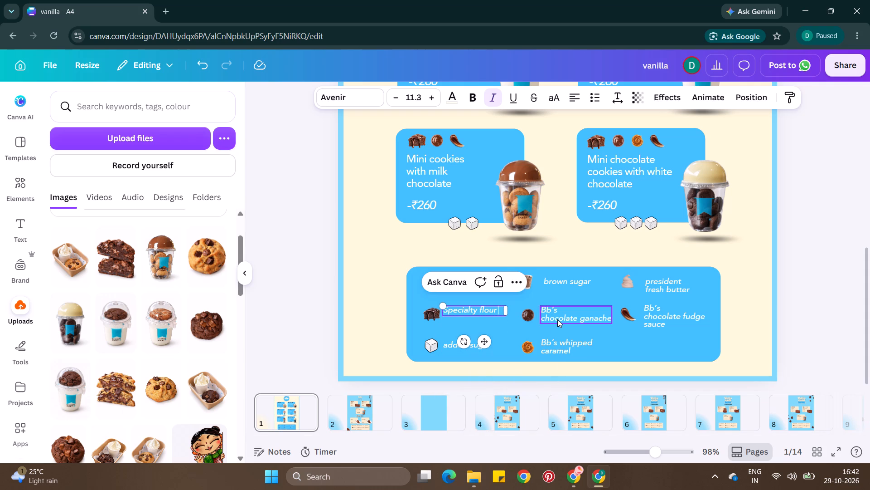
Replace the "Bb's chocolate ganache" label with "Vanilla extract" from the copied list, copying the remaining ingredients before removing them.
{"action": "double_click", "coordinate": [557, 319]}
{"action": "key", "text": "ctrl+v"}
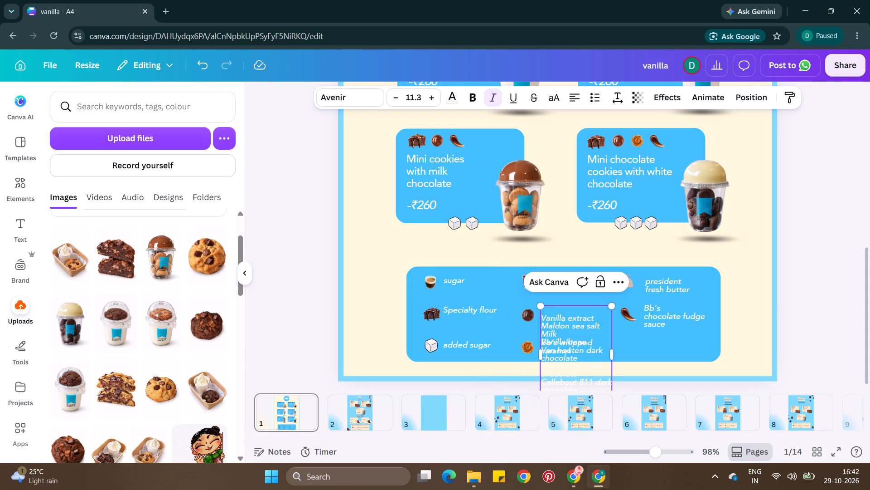
{"action": "left_click", "coordinate": [543, 315]}
{"action": "key", "text": "Left"}
{"action": "key", "text": "BackSpace"}
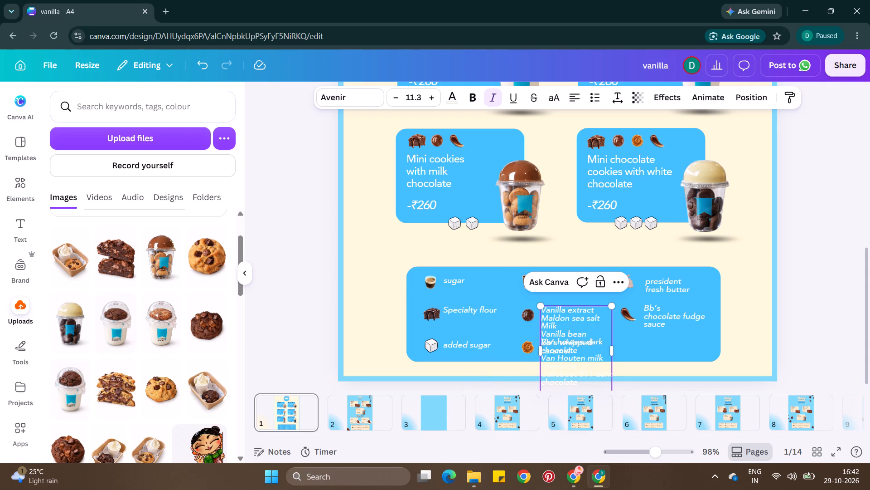
{"action": "left_click_drag", "start_coordinate": [541, 318], "coordinate": [590, 403]}
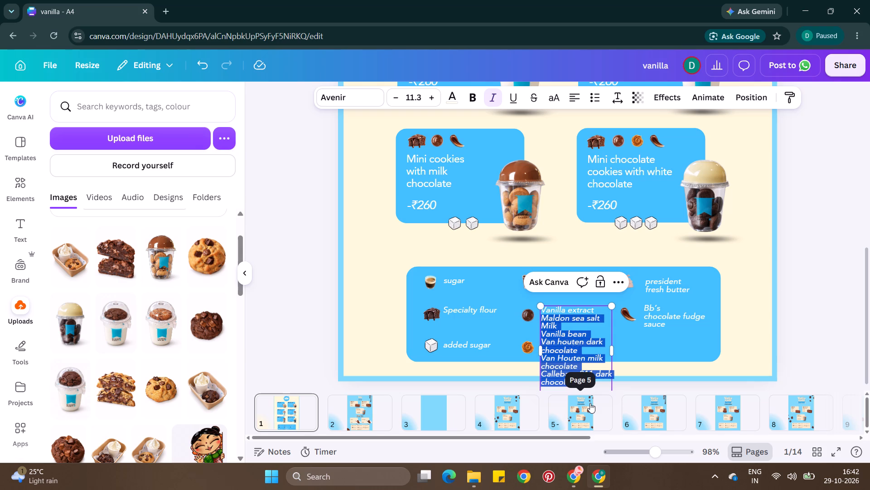
{"action": "left_click_drag", "start_coordinate": [590, 403], "coordinate": [589, 400]}
{"action": "key", "text": "ctrl+c"}
{"action": "key", "text": "ctrl+BackSpace"}
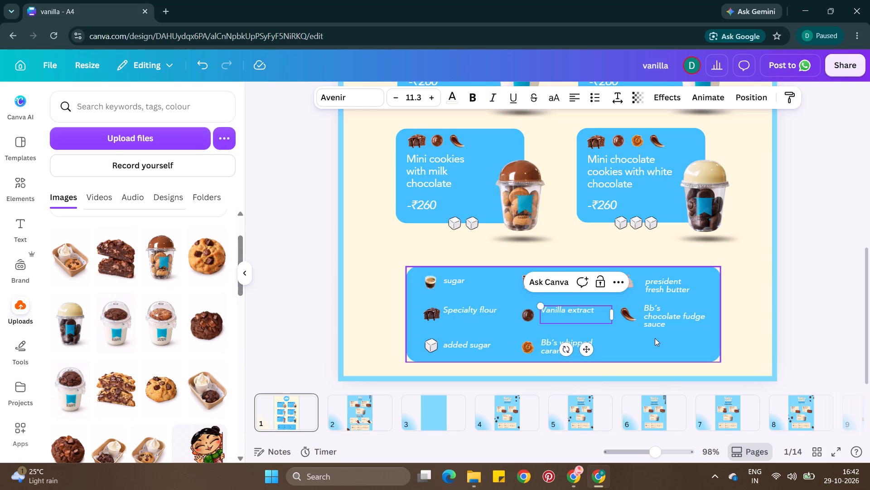
{"action": "key", "text": "BackSpace"}
Replace the "Bb's chocolate fudge sauce" label with "Maldon sea salt" from the copied list, copying the remaining ingredients before removing them.
{"action": "triple_click", "coordinate": [657, 315]}
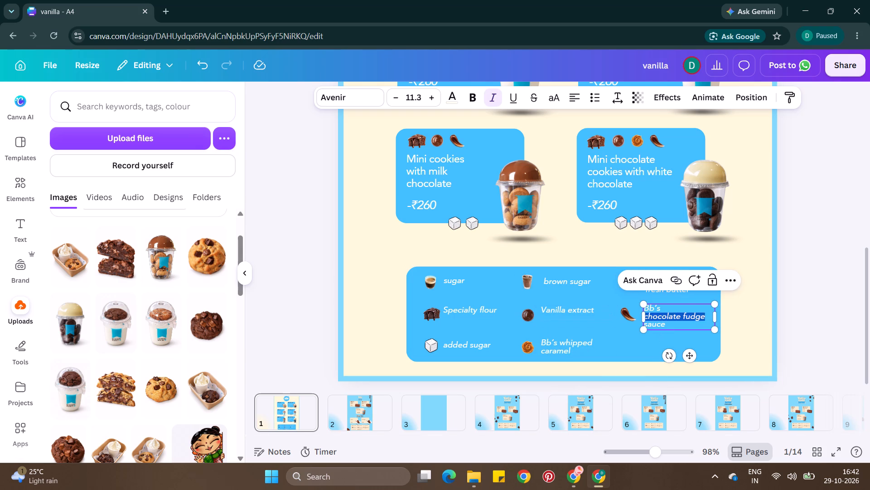
{"action": "key", "text": "ctrl+v"}
{"action": "key", "text": "ctrl+a"}
{"action": "key", "text": "ctrl+v"}
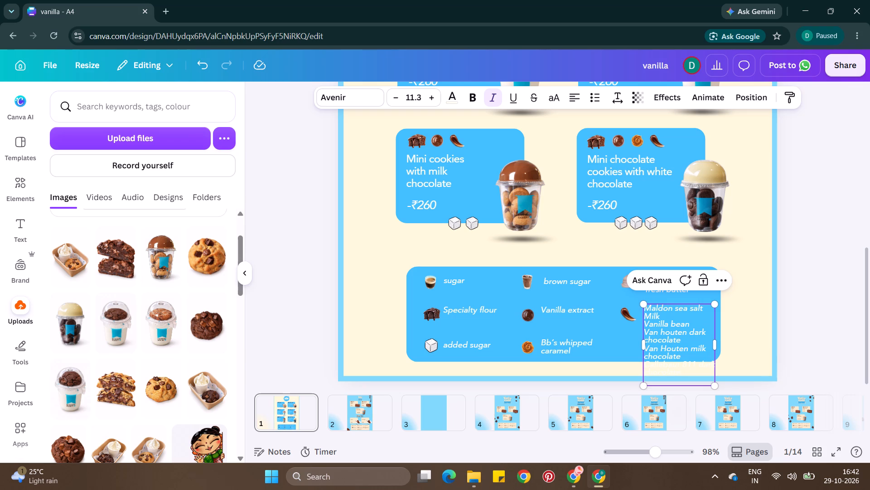
{"action": "left_click_drag", "start_coordinate": [704, 309], "coordinate": [706, 374]}
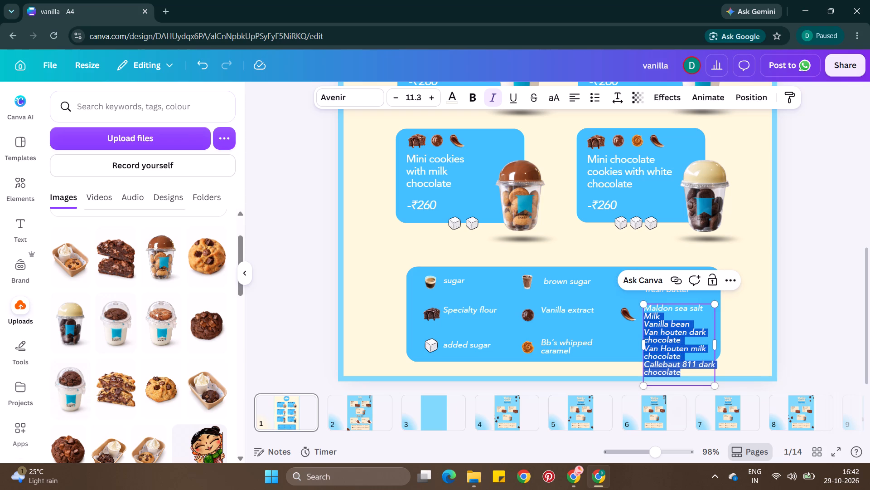
{"action": "key", "text": "ctrl+c"}
{"action": "key", "text": "ctrl+BackSpace"}
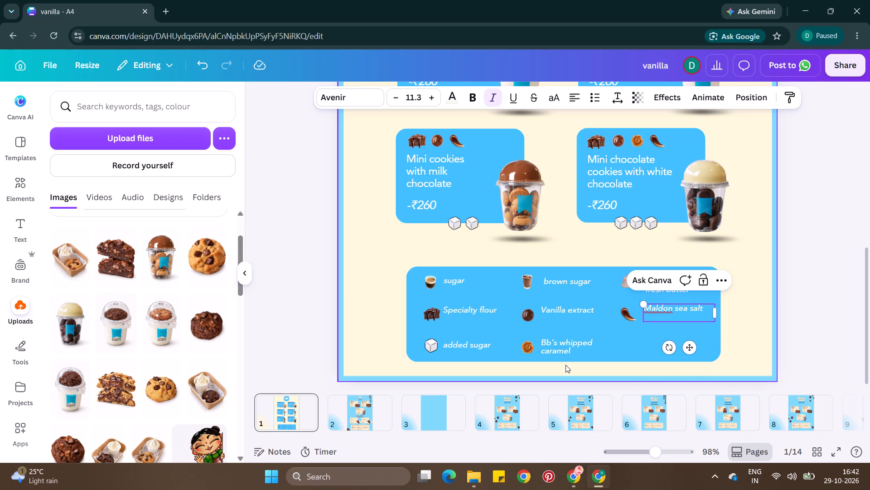
Replace the "added sugar" label with "Milk" from the copied list, copying the remaining ingredients before removing them.
{"action": "triple_click", "coordinate": [458, 343]}
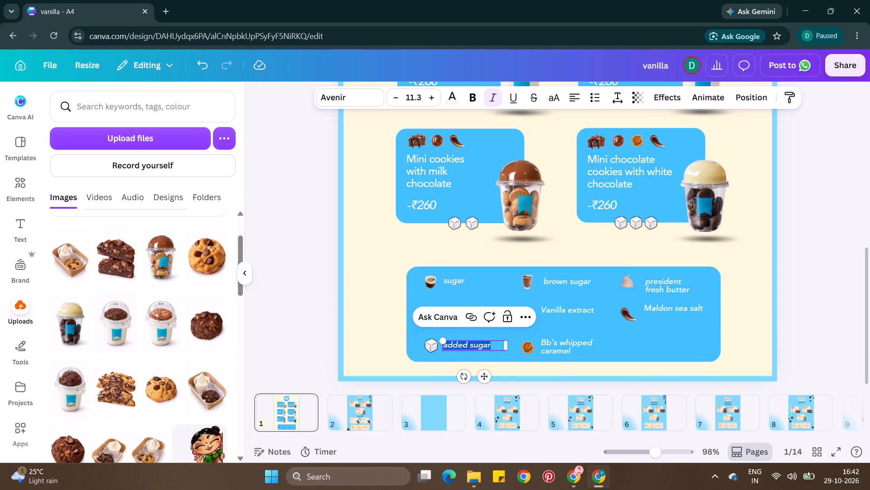
{"action": "key", "text": "ctrl+v"}
{"action": "left_click", "coordinate": [448, 348]}
{"action": "key", "text": "Left"}
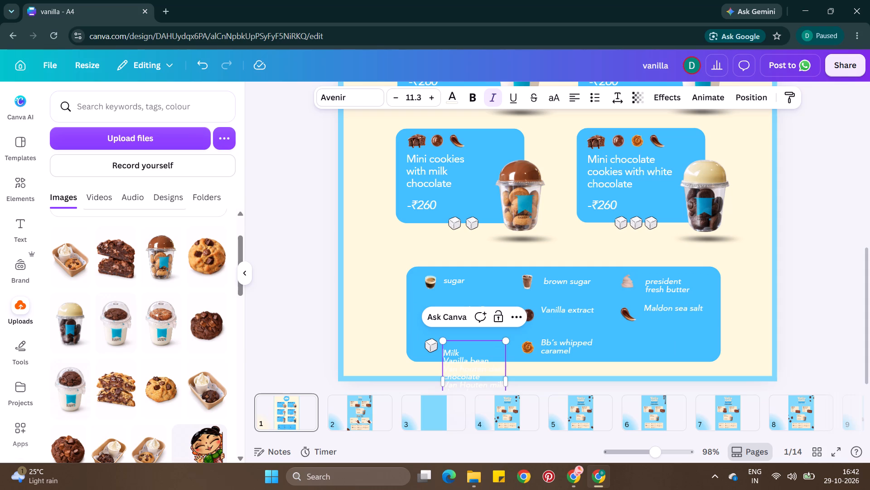
{"action": "key", "text": "BackSpace"}
{"action": "left_click_drag", "start_coordinate": [481, 344], "coordinate": [517, 428]}
{"action": "key", "text": "ctrl+c"}
{"action": "key", "text": "ctrl+BackSpace"}
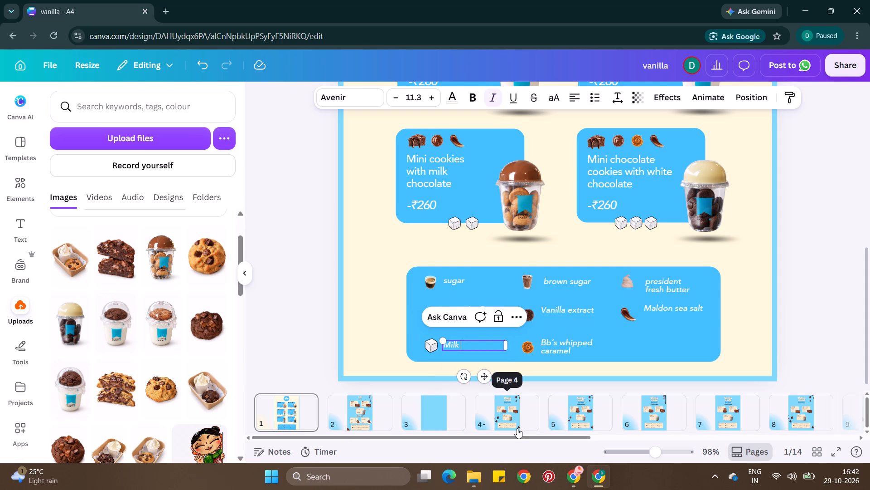
Replace the "Bb's whipped caramel" label with "Vanilla bean" from the copied list, copying the remaining chocolate entries before removing them.
{"action": "triple_click", "coordinate": [573, 349]}
{"action": "key", "text": "ctrl+v"}
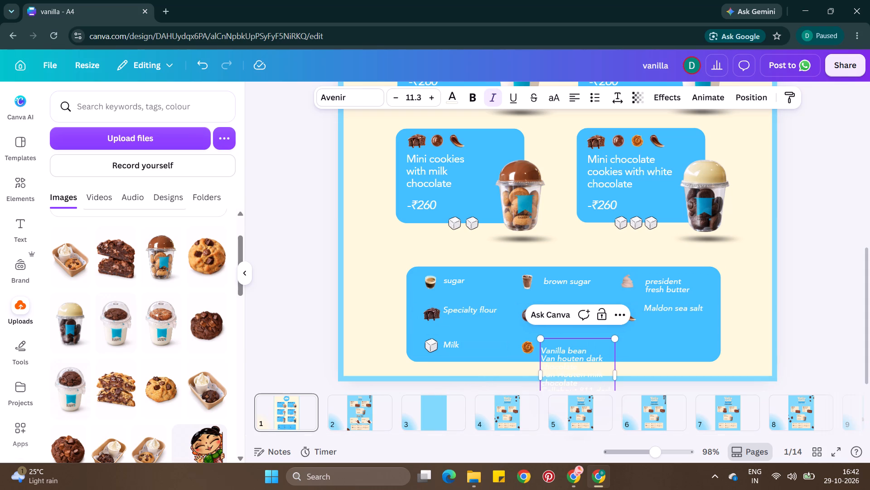
{"action": "left_click", "coordinate": [544, 343]}
{"action": "key", "text": "BackSpace"}
{"action": "key", "text": "Right"}
{"action": "key", "text": "BackSpace"}
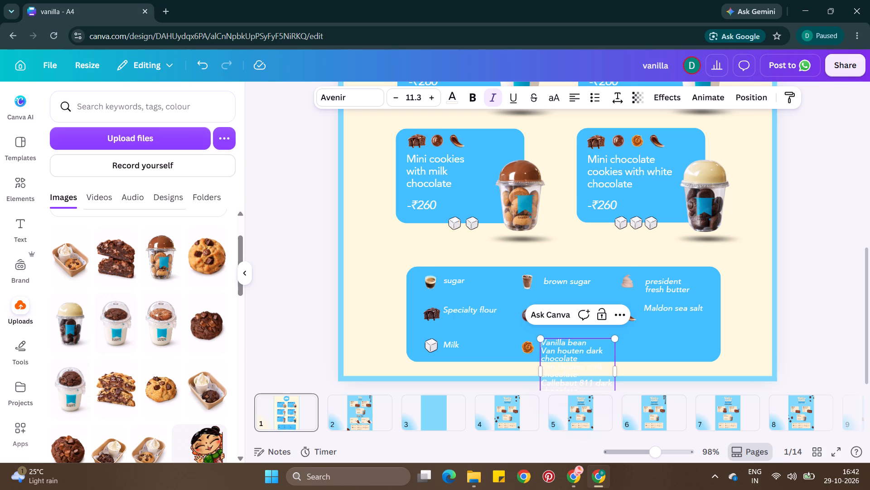
{"action": "left_click_drag", "start_coordinate": [541, 348], "coordinate": [575, 380]}
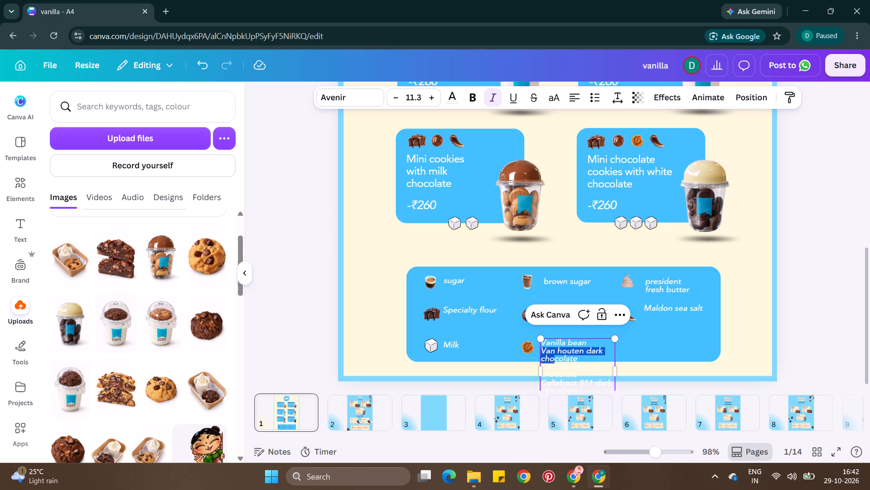
{"action": "left_click_drag", "start_coordinate": [575, 380], "coordinate": [630, 422]}
{"action": "key", "text": "ctrl+c"}
{"action": "key", "text": "ctrl+BackSpace"}
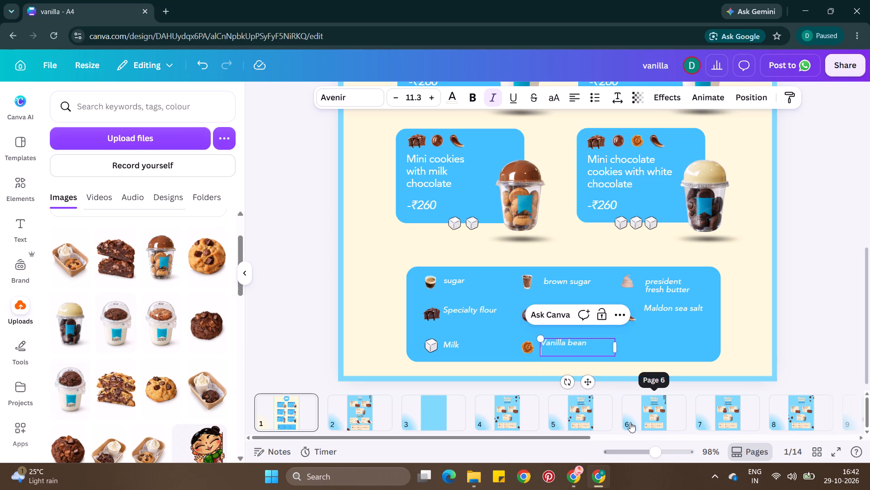
Remove the leftover blank line below the "Vanilla bean" label in the ingredient legend.
{"action": "key", "text": "BackSpace"}
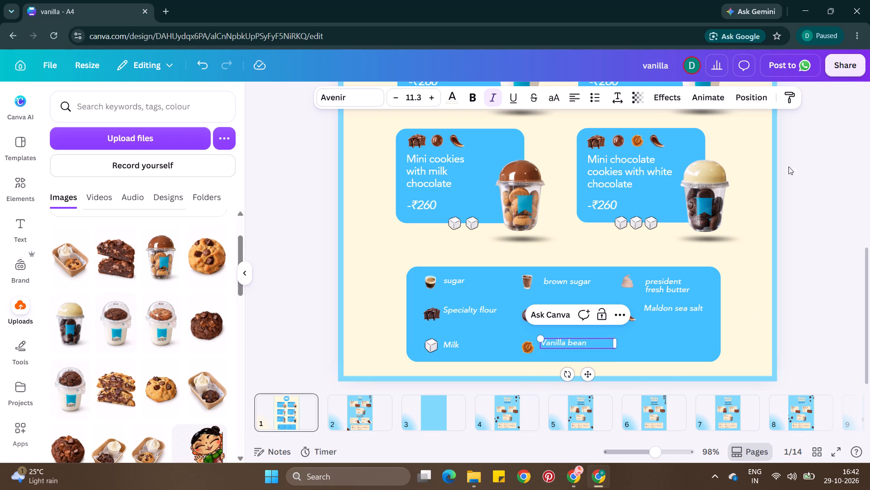
Lowercase the first letter of the "Specialty flour", "Vanilla extract" and "Maldon sea salt" labels in the ingredient legend.
{"action": "left_click", "coordinate": [465, 303]}
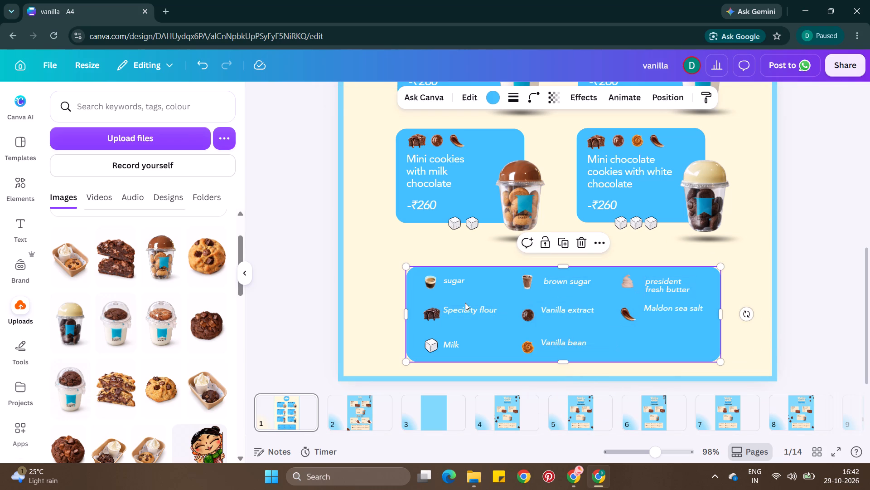
{"action": "double_click", "coordinate": [461, 310]}
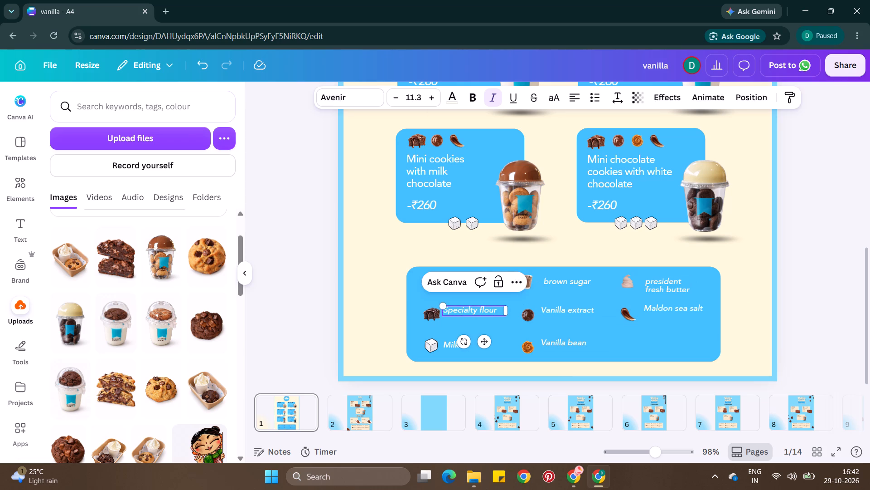
{"action": "left_click", "coordinate": [447, 307]}
{"action": "key", "text": "BackSpace"}
{"action": "key", "text": "s"}
{"action": "double_click", "coordinate": [552, 310]}
{"action": "left_click", "coordinate": [546, 308]}
{"action": "key", "text": "BackSpace"}
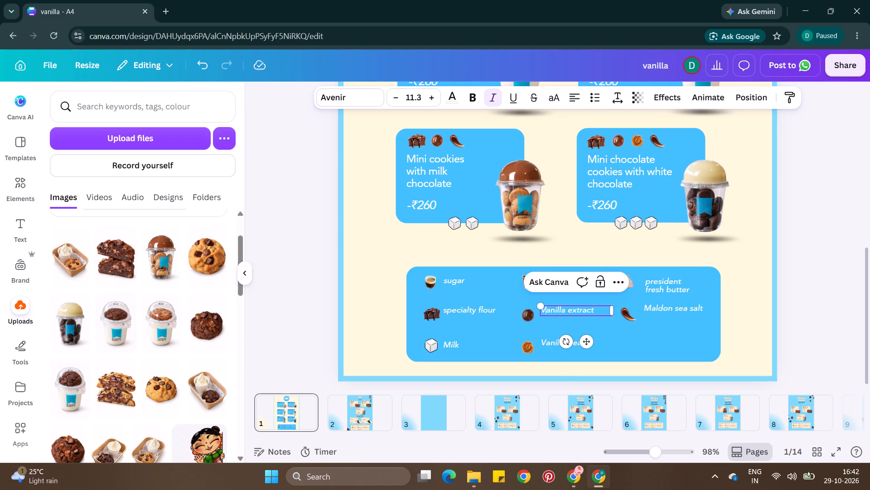
{"action": "key", "text": "v"}
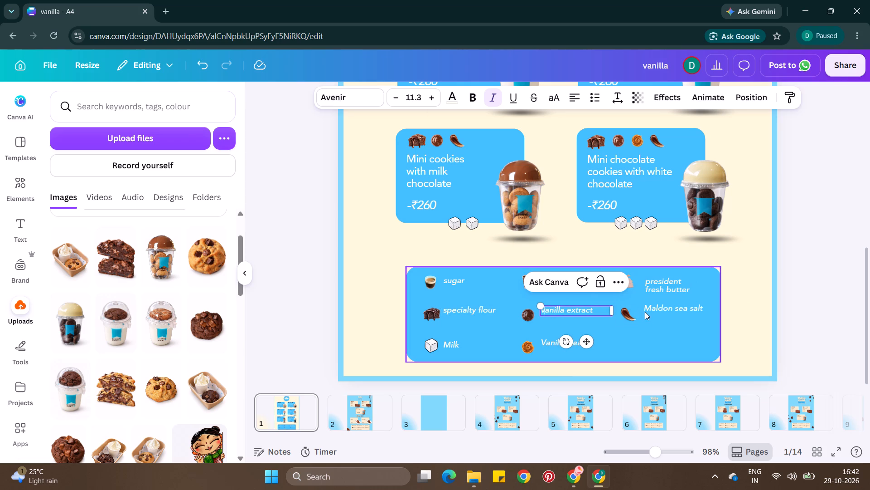
{"action": "double_click", "coordinate": [652, 311]}
{"action": "key", "text": "BackSpace"}
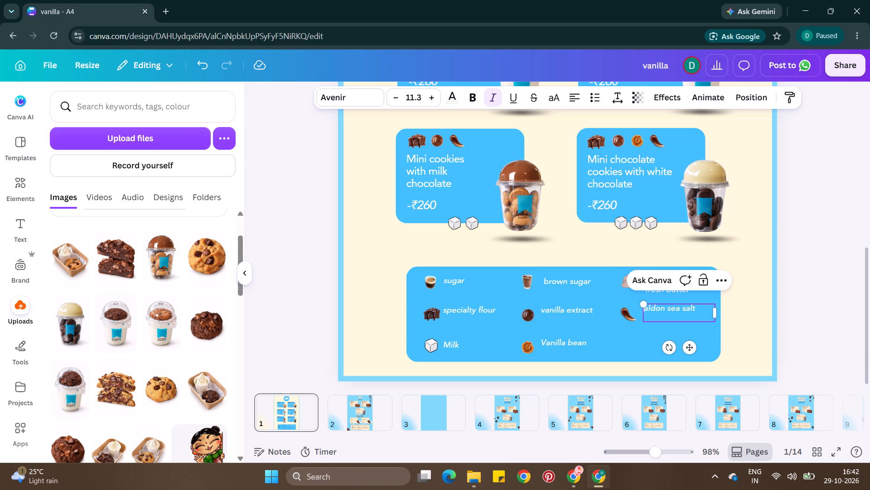
{"action": "key", "text": "m"}
Change the stroke colour of the page 1 border to the reddish brown already used in the design.
{"action": "scroll", "coordinate": [652, 310], "scroll_direction": "up", "scroll_amount": 2}
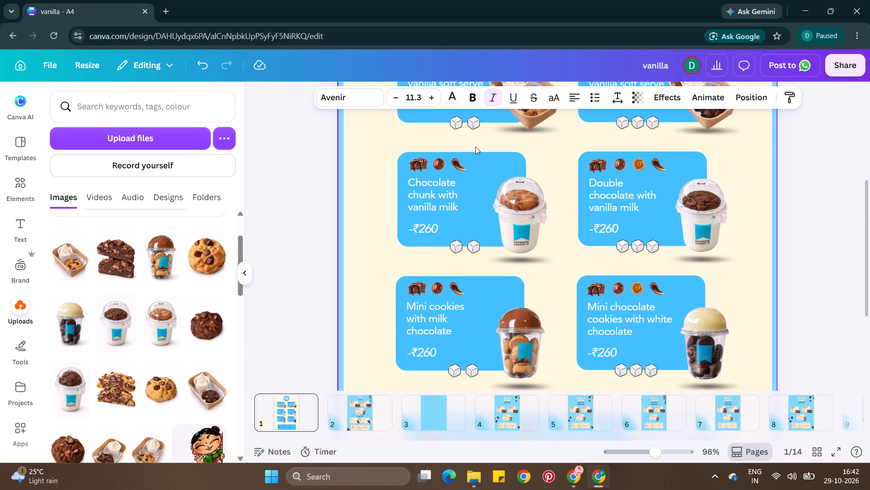
{"action": "left_click", "coordinate": [360, 191]}
{"action": "left_click", "coordinate": [506, 97]}
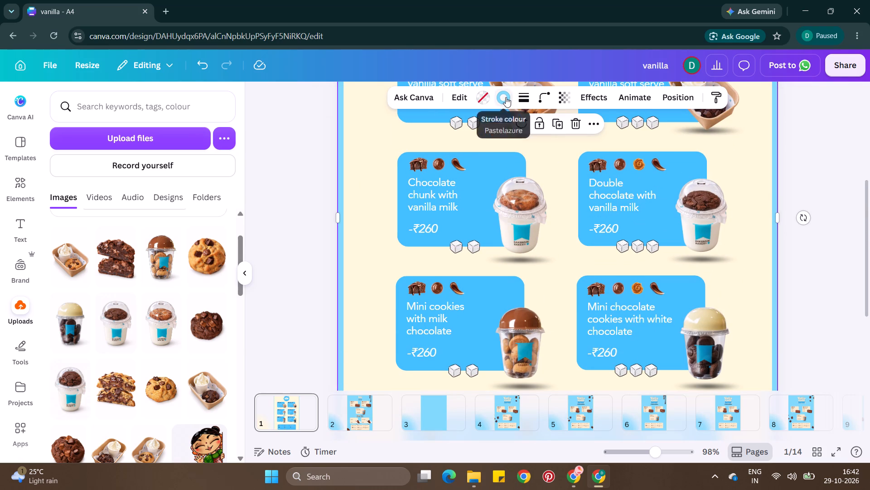
{"action": "left_click", "coordinate": [126, 230]}
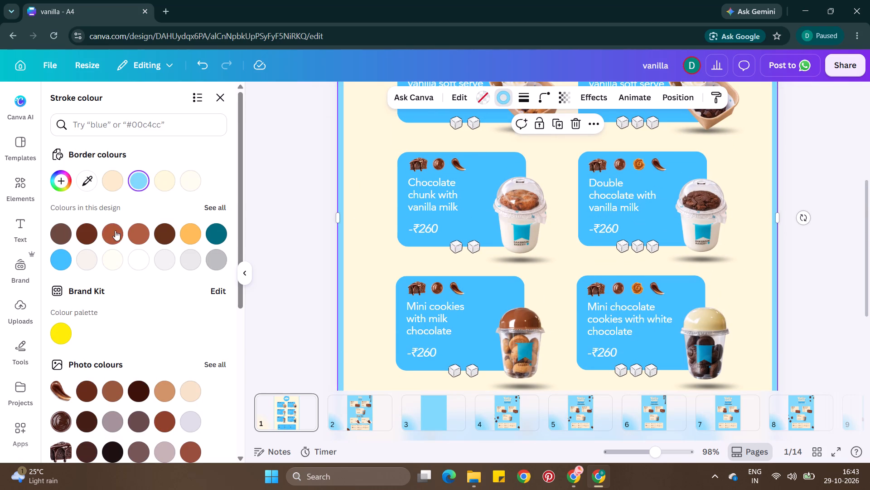
{"action": "left_click", "coordinate": [110, 230]}
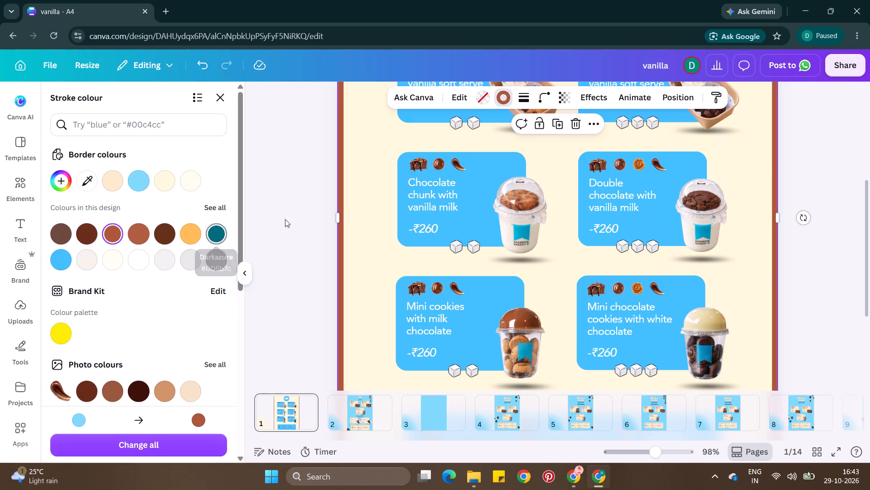
{"action": "double_click", "coordinate": [319, 185]}
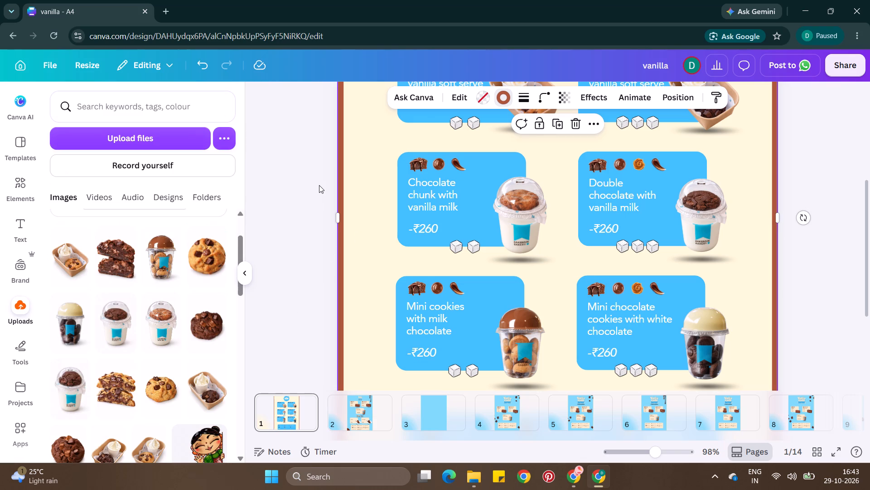
Recolour the card behind "Double chocolate with vanilla milk", trying dark and reddish browns and settling on the slightly lighter reddish brown from the design's colours.
{"action": "key", "text": "alt+1"}
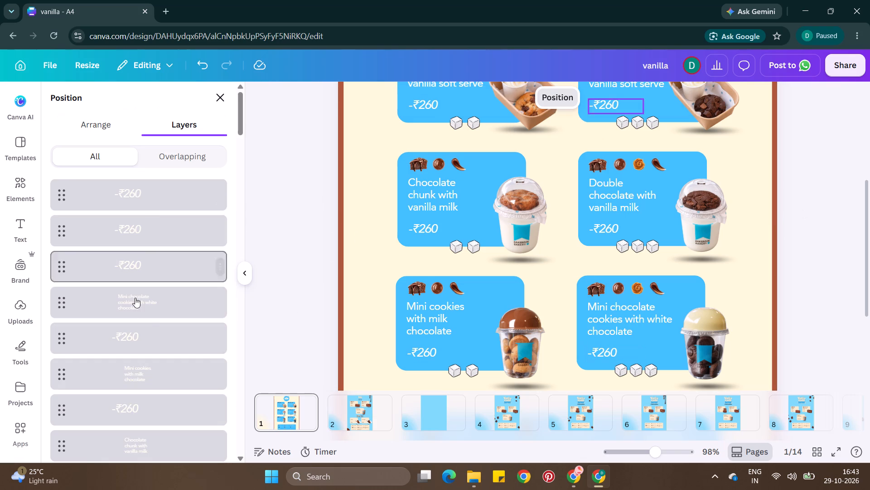
{"action": "scroll", "coordinate": [146, 318], "scroll_direction": "down", "scroll_amount": 16}
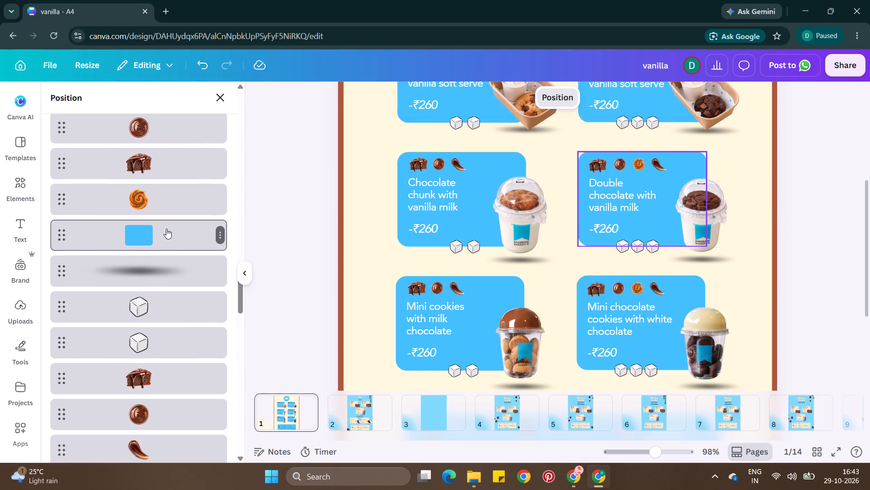
{"action": "left_click", "coordinate": [166, 229]}
{"action": "left_click", "coordinate": [489, 93]}
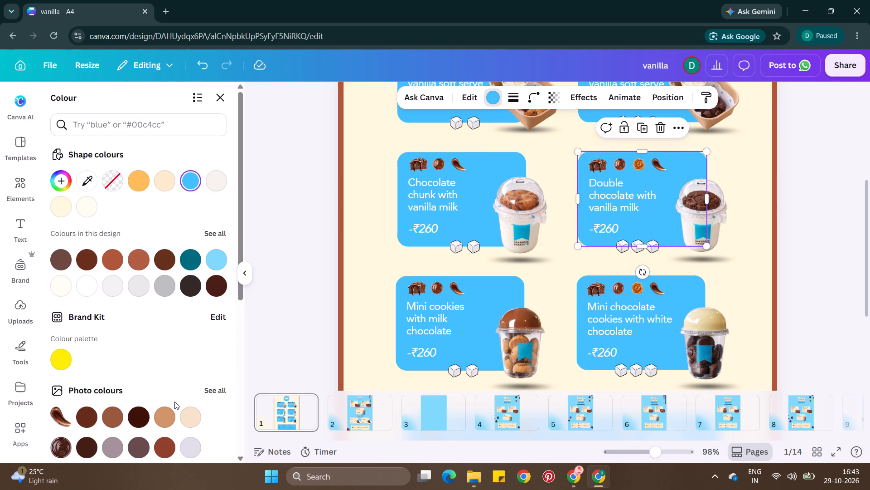
{"action": "left_click", "coordinate": [91, 410]}
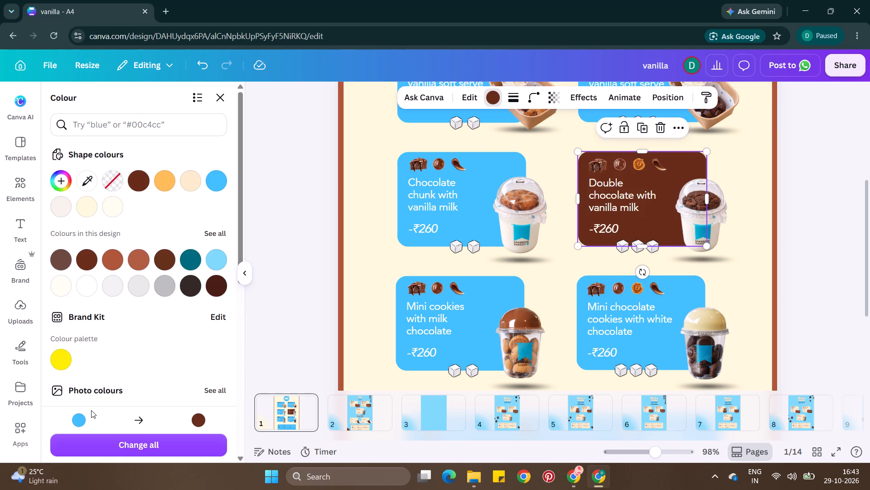
{"action": "left_click", "coordinate": [118, 253]}
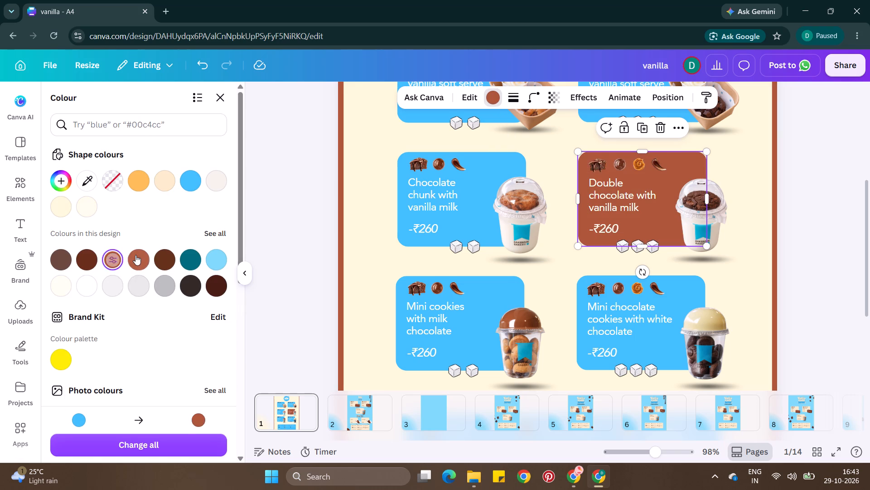
{"action": "left_click", "coordinate": [135, 255]}
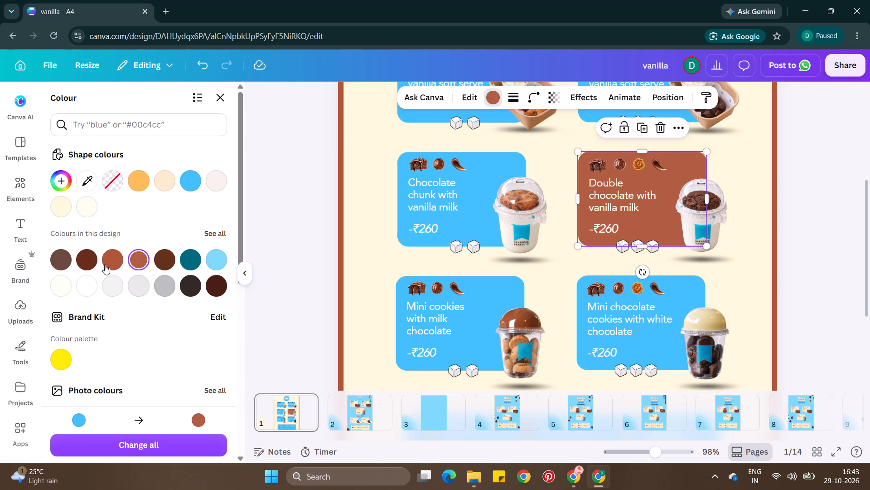
{"action": "left_click", "coordinate": [105, 265]}
{"action": "left_click", "coordinate": [135, 258]}
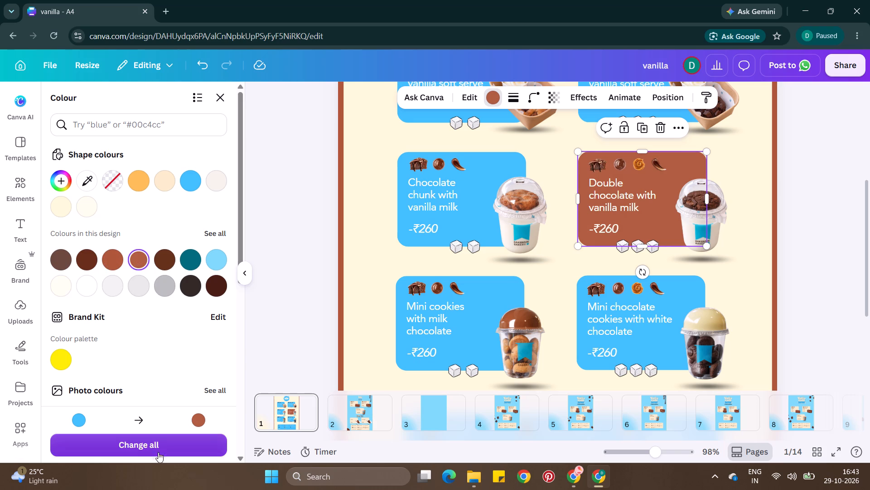
Apply the card's blue-to-reddish-brown colour change to all matching shapes on page 1 and clear the selection.
{"action": "left_click", "coordinate": [162, 438]}
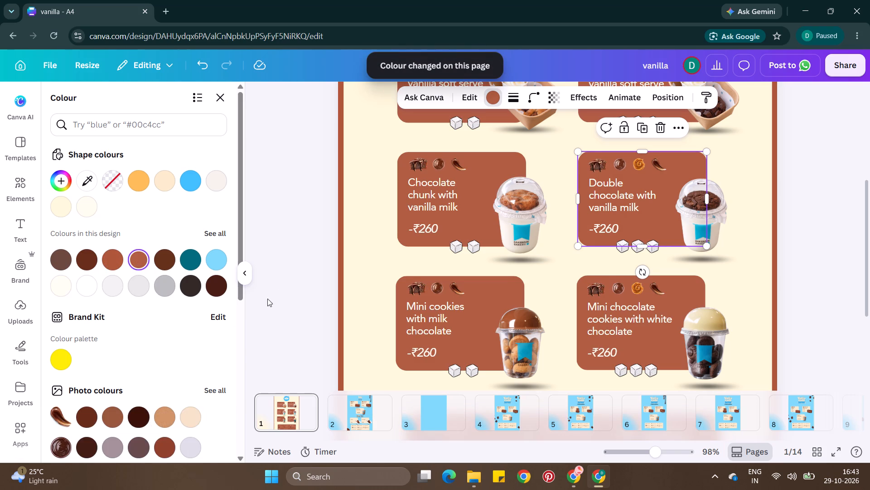
{"action": "left_click", "coordinate": [285, 288]}
{"action": "left_click_drag", "start_coordinate": [285, 288], "coordinate": [305, 250]}
{"action": "double_click", "coordinate": [305, 250]}
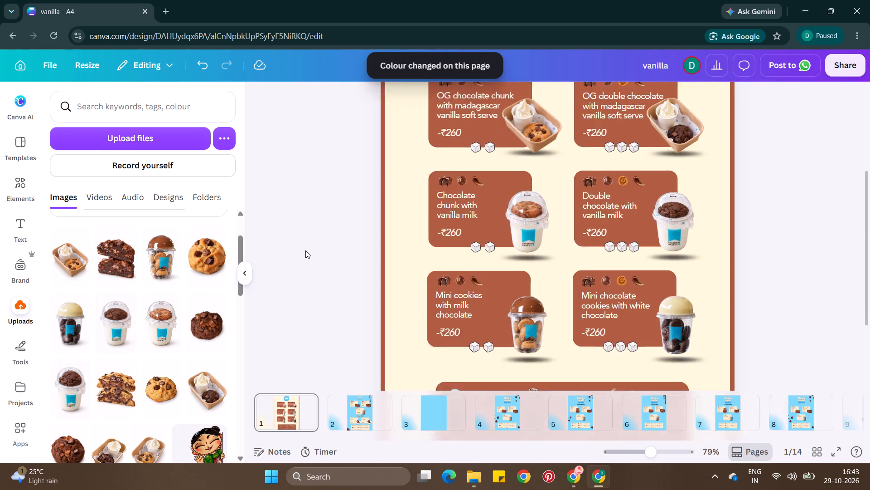
Lowercase the first letter of the "Vanilla bean" label in the ingredient legend on page 1.
{"action": "scroll", "coordinate": [305, 250], "scroll_direction": "down", "scroll_amount": 1}
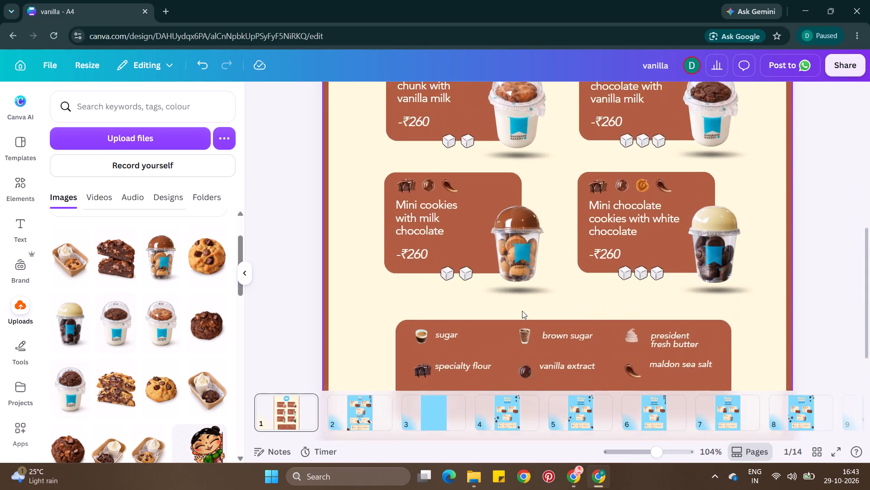
{"action": "scroll", "coordinate": [522, 311], "scroll_direction": "up", "scroll_amount": 3}
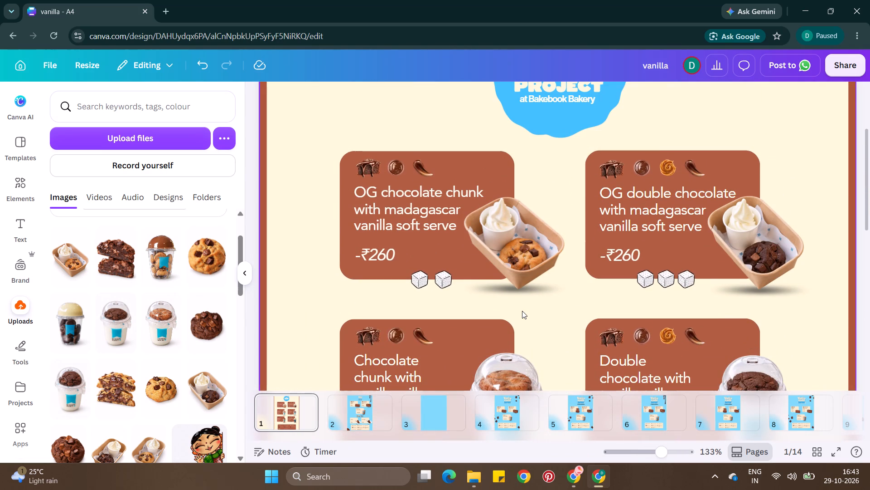
{"action": "scroll", "coordinate": [522, 311], "scroll_direction": "down", "scroll_amount": 6}
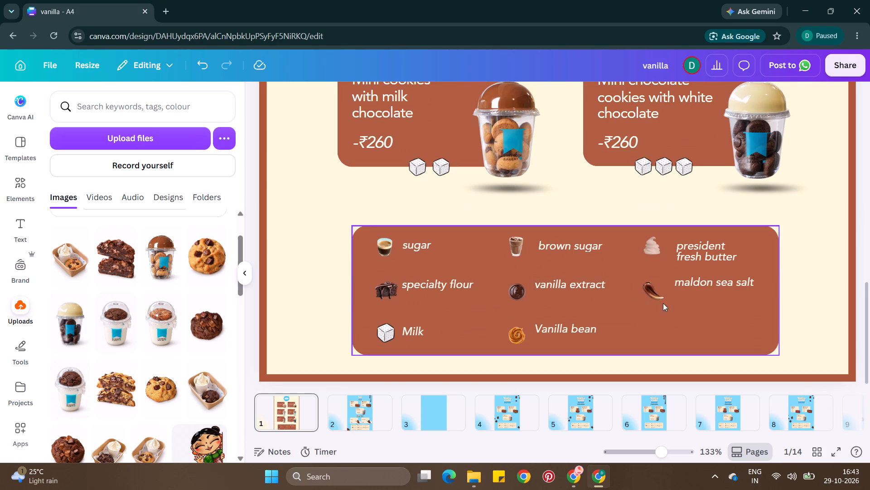
{"action": "double_click", "coordinate": [563, 323]}
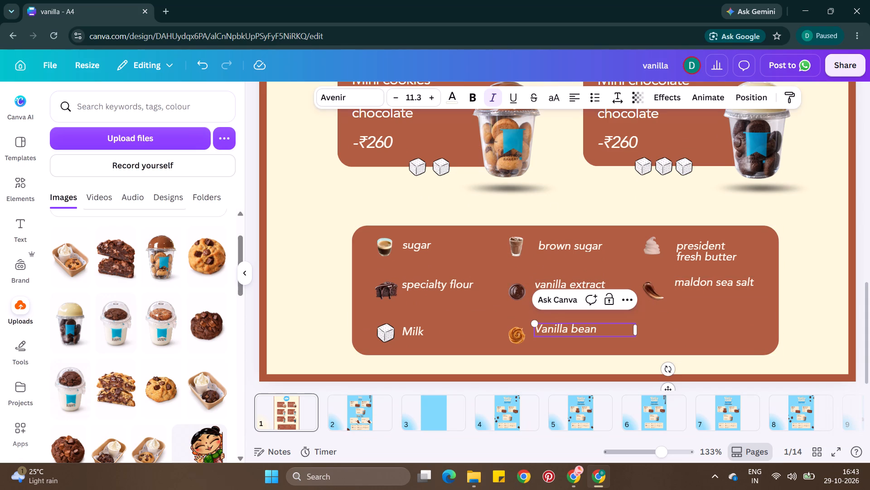
{"action": "left_click", "coordinate": [541, 327]}
{"action": "key", "text": "BackSpace"}
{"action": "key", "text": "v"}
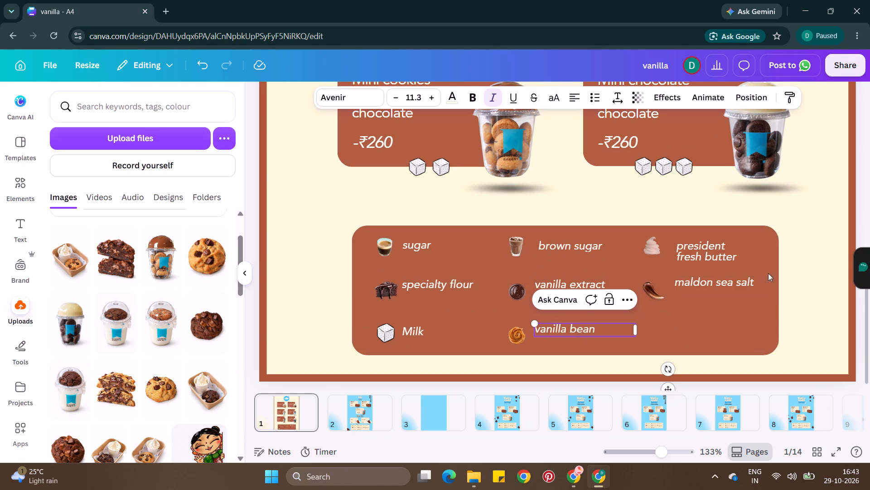
{"action": "left_click", "coordinate": [806, 279]}
Duplicate the "vanilla bean" label, remove the extra copy and place the remaining one in the third column below "maldon sea salt".
{"action": "left_click", "coordinate": [586, 333]}
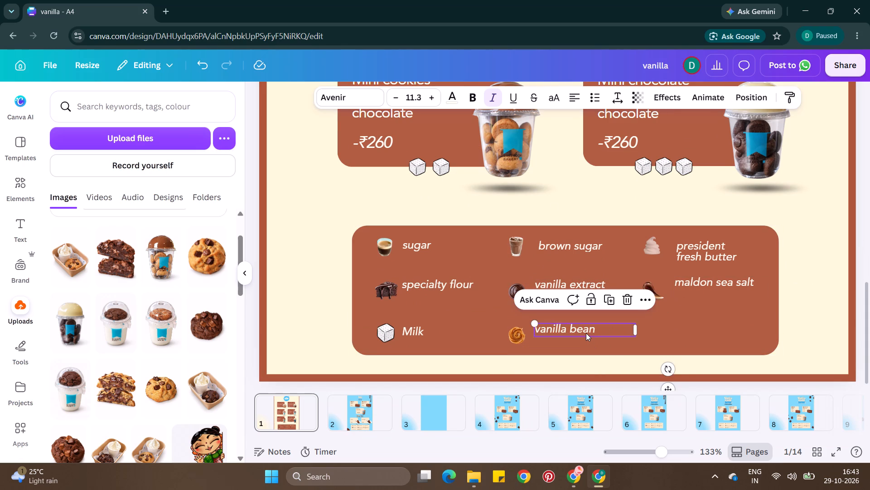
{"action": "key", "text": "ctrl+c"}
{"action": "key", "text": "ctrl+v"}
{"action": "left_click", "coordinate": [626, 310]}
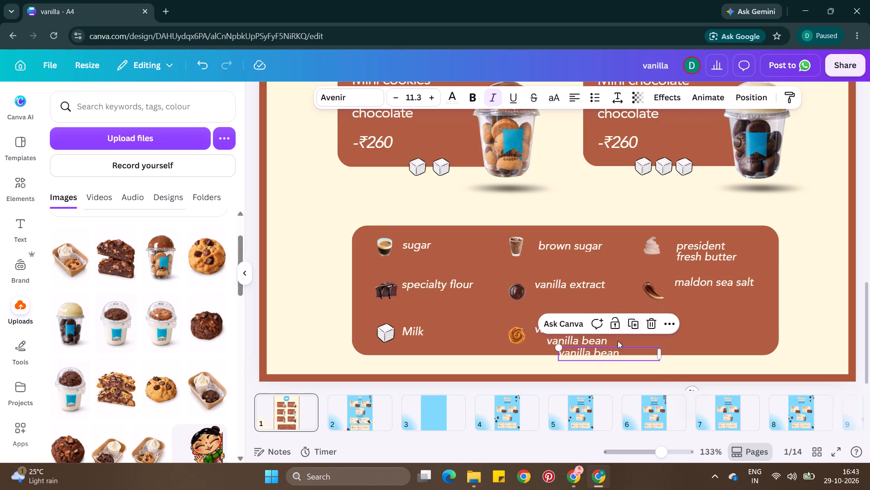
{"action": "key", "text": "BackSpace"}
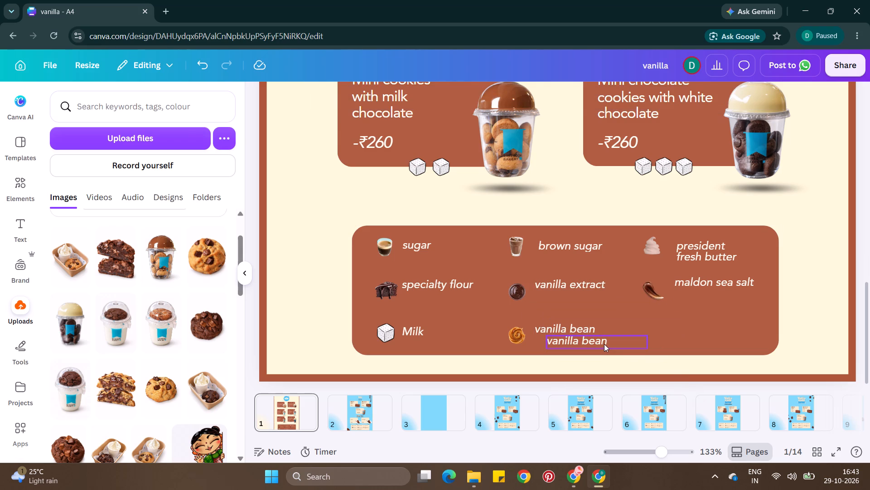
{"action": "left_click_drag", "start_coordinate": [604, 344], "coordinate": [708, 328]}
Open the text of the copied label below "maldon sea salt" for editing.
{"action": "double_click", "coordinate": [708, 328]}
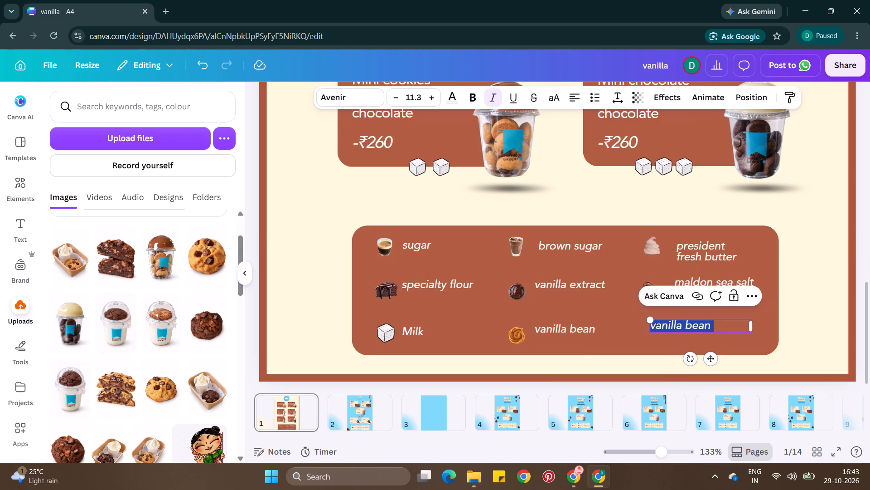
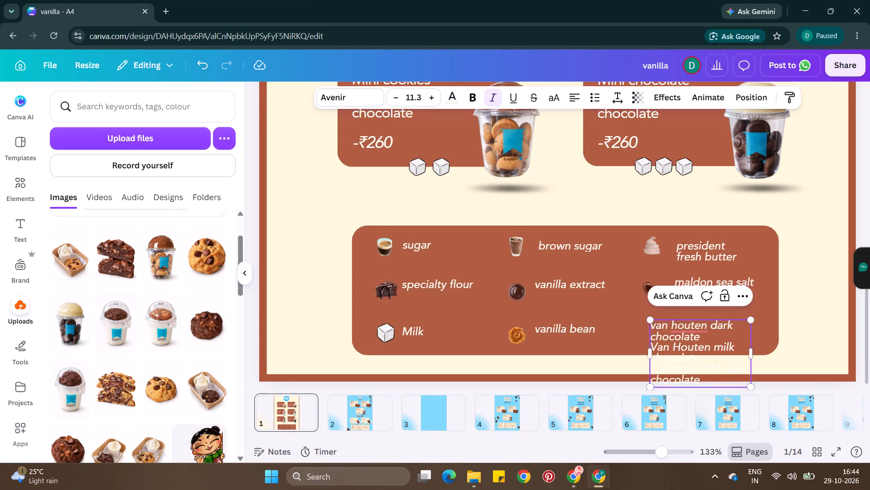
Copy the "Van Houten milk chocolate" and "Callebaut 811 dark chocolate" lines and delete them from the "van houten dark chocolate" legend label.
{"action": "left_click_drag", "start_coordinate": [714, 334], "coordinate": [716, 384]}
{"action": "key", "text": "ctrl+c"}
{"action": "key", "text": "BackSpace"}
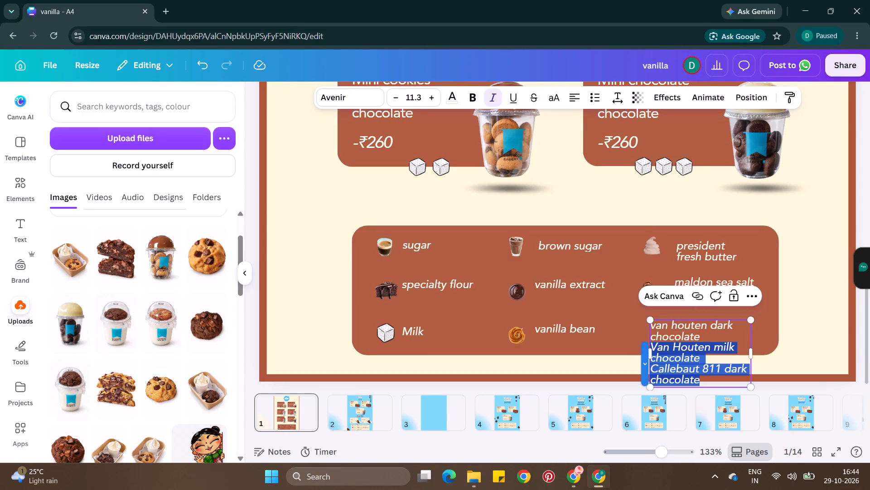
{"action": "double_click", "coordinate": [817, 323]}
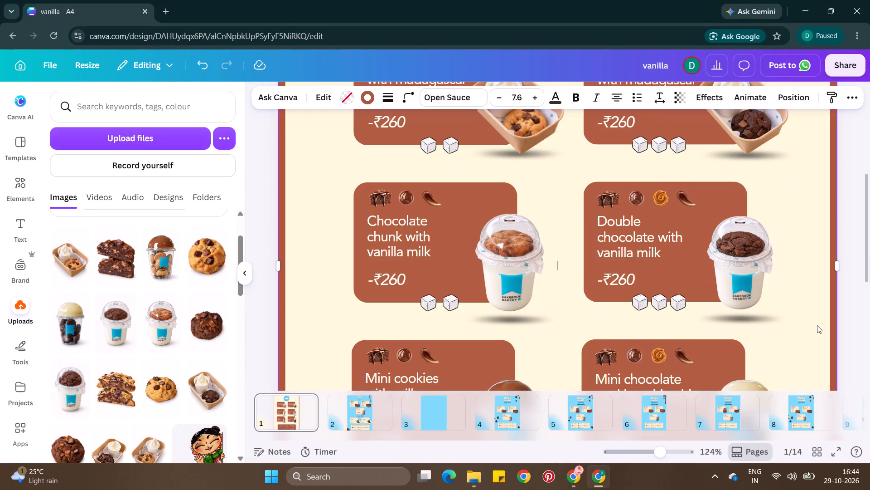
{"action": "scroll", "coordinate": [597, 333], "scroll_direction": "down", "scroll_amount": 6}
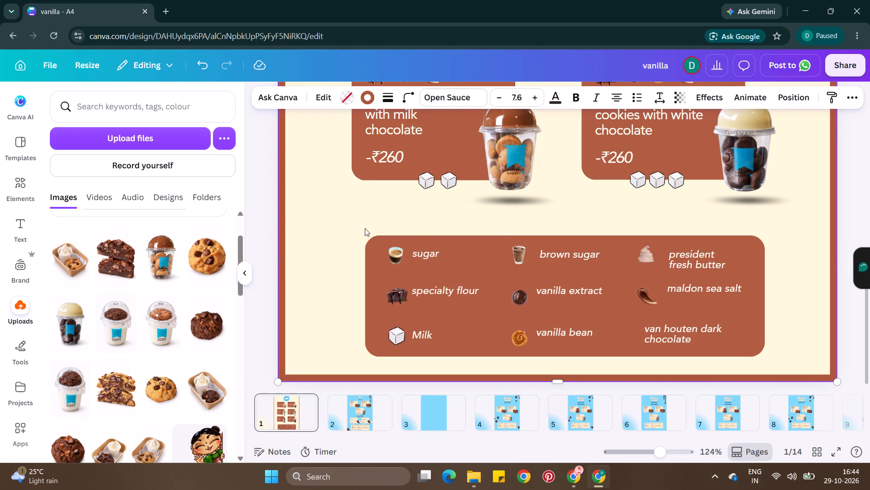
Send the page 1 border to the back and lock its position and appearance, undoing any accidental shift of it.
{"action": "left_click_drag", "start_coordinate": [348, 226], "coordinate": [614, 328]}
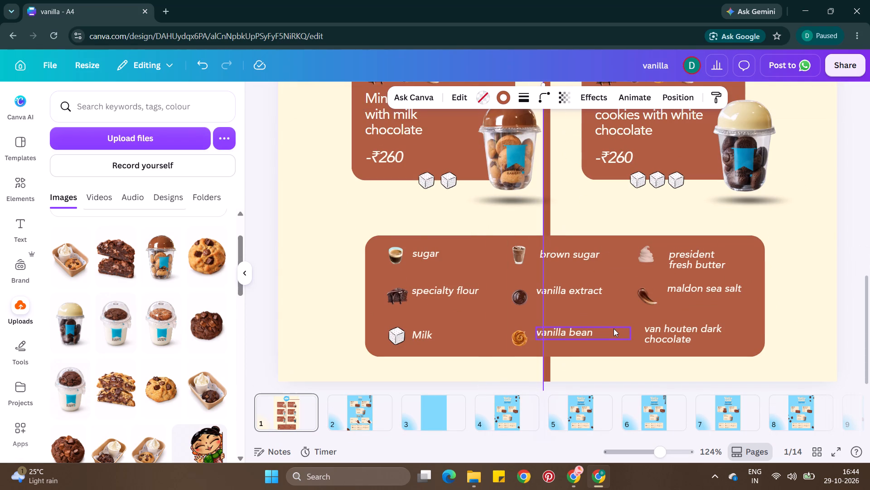
{"action": "key", "text": "ctrl+z"}
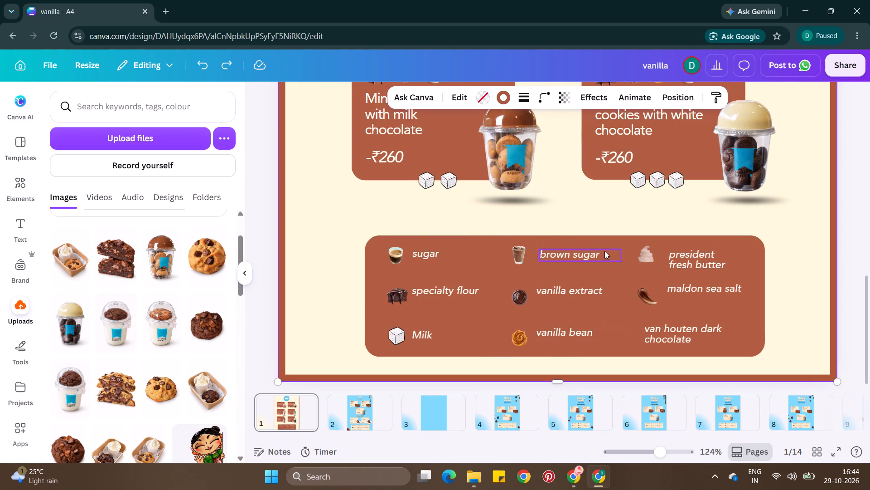
{"action": "scroll", "coordinate": [593, 342], "scroll_direction": "up", "scroll_amount": 4}
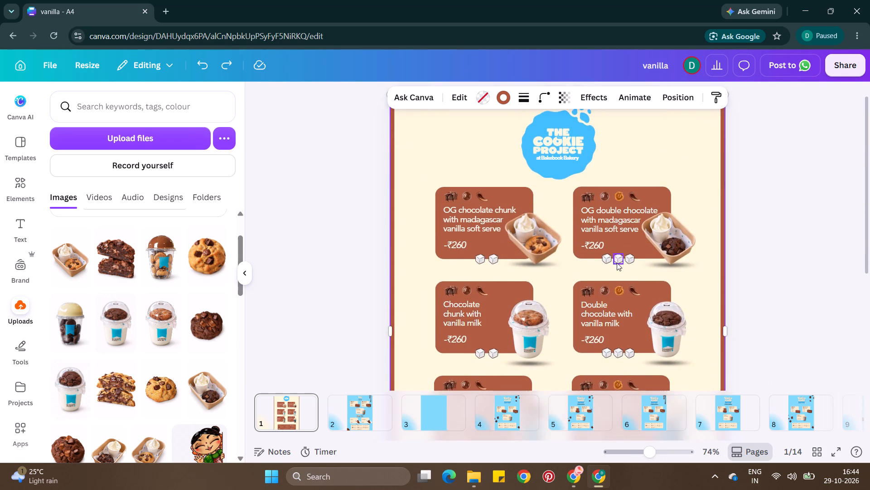
{"action": "left_click", "coordinate": [589, 159]}
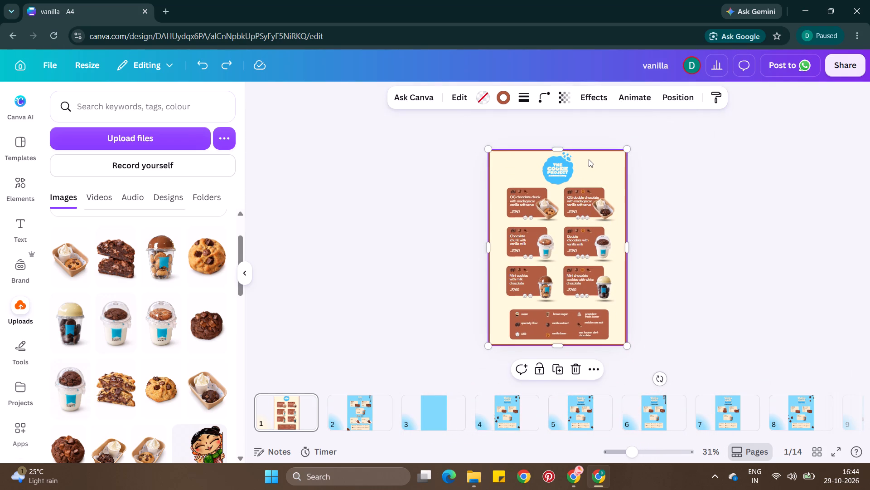
{"action": "key", "text": "ctrl+alt+bracketleft"}
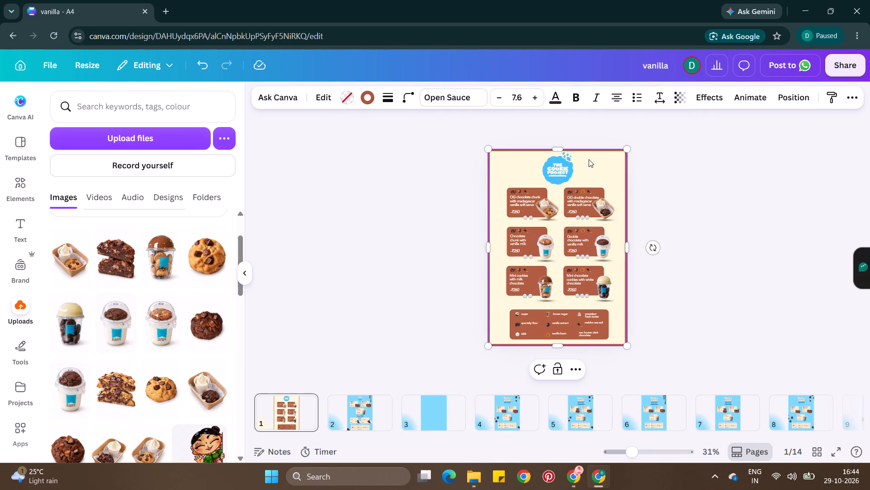
{"action": "left_click", "coordinate": [552, 369]}
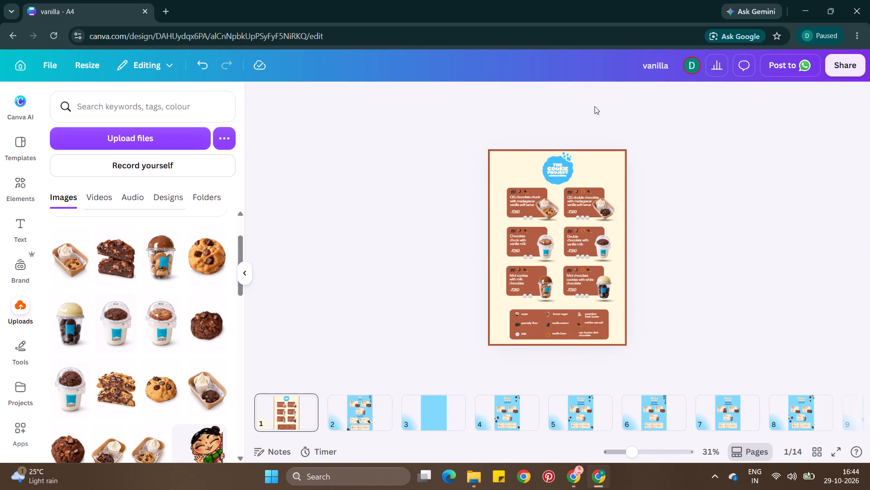
{"action": "left_click", "coordinate": [577, 155]}
{"action": "left_click", "coordinate": [596, 156]}
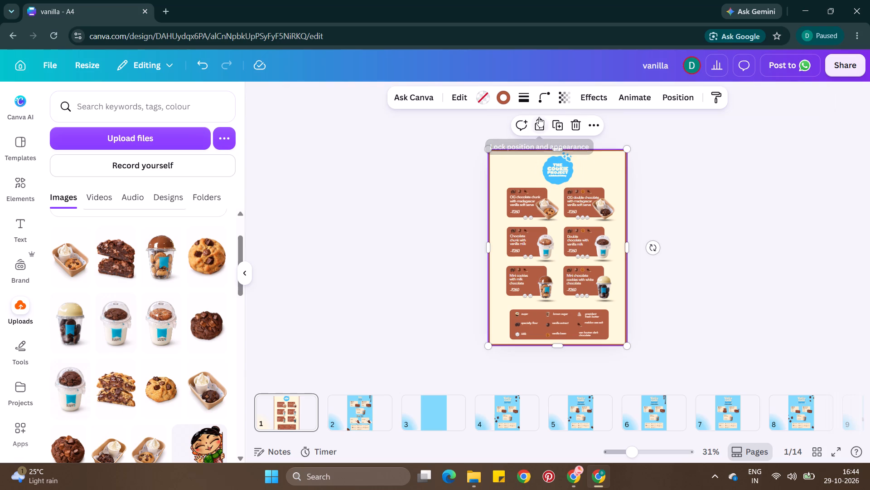
{"action": "left_click", "coordinate": [542, 122]}
{"action": "double_click", "coordinate": [639, 204]}
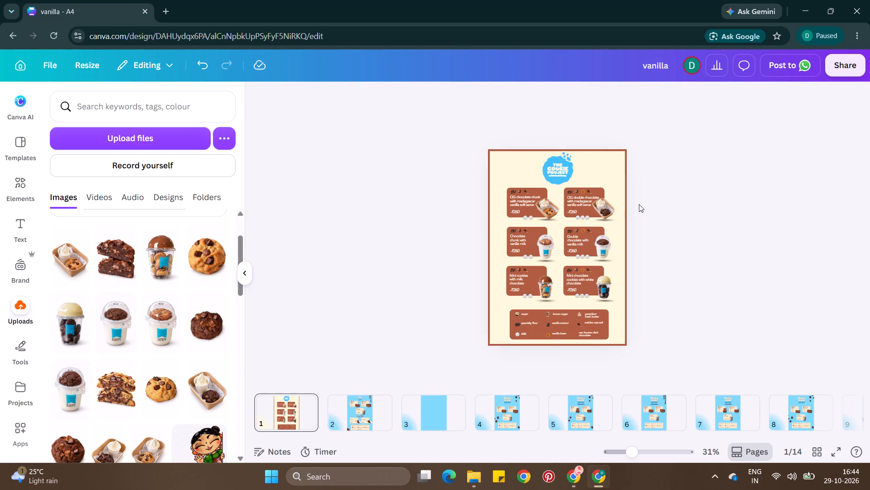
Nudge the brown card behind the ingredient legend slightly upward, undoing the extra sideways shift.
{"action": "scroll", "coordinate": [639, 204], "scroll_direction": "down", "scroll_amount": 4}
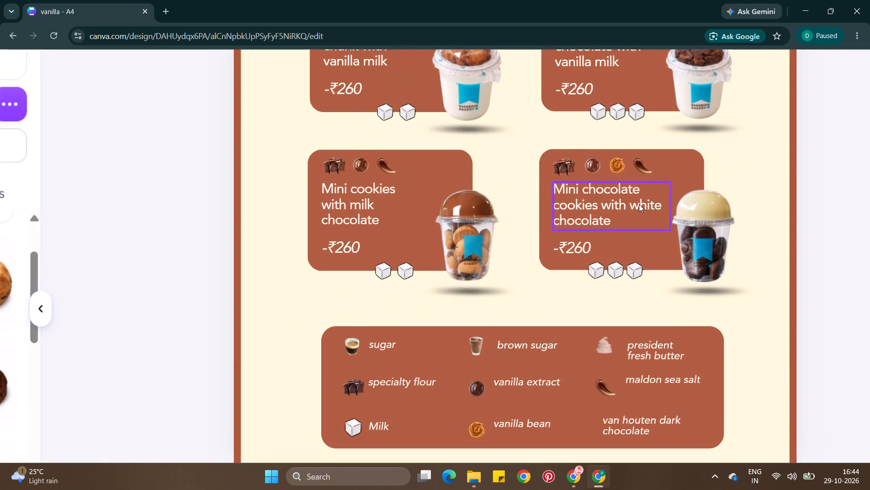
{"action": "scroll", "coordinate": [639, 204], "scroll_direction": "down", "scroll_amount": 1}
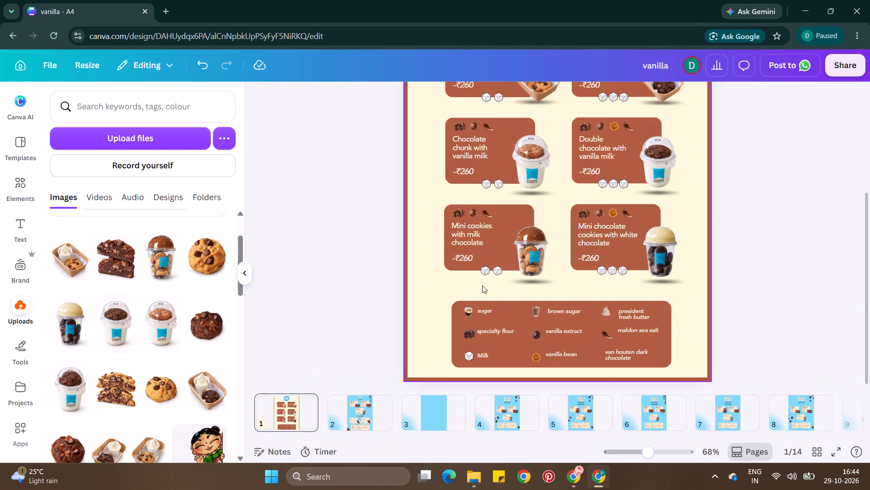
{"action": "scroll", "coordinate": [482, 285], "scroll_direction": "down", "scroll_amount": 1}
{"action": "scroll", "coordinate": [441, 287], "scroll_direction": "down", "scroll_amount": 1}
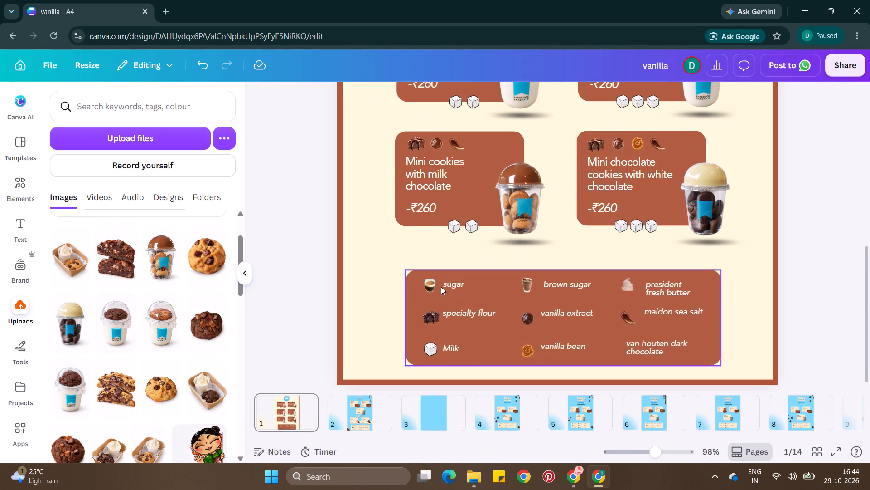
{"action": "scroll", "coordinate": [441, 287], "scroll_direction": "down", "scroll_amount": 1}
{"action": "left_click_drag", "start_coordinate": [379, 263], "coordinate": [654, 316]}
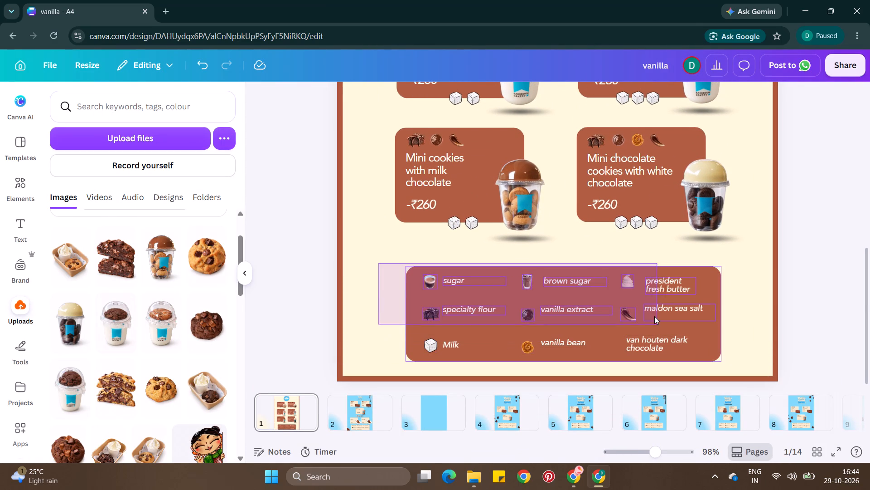
{"action": "left_click_drag", "start_coordinate": [654, 316], "coordinate": [606, 271]}
{"action": "left_click_drag", "start_coordinate": [607, 272], "coordinate": [607, 269]}
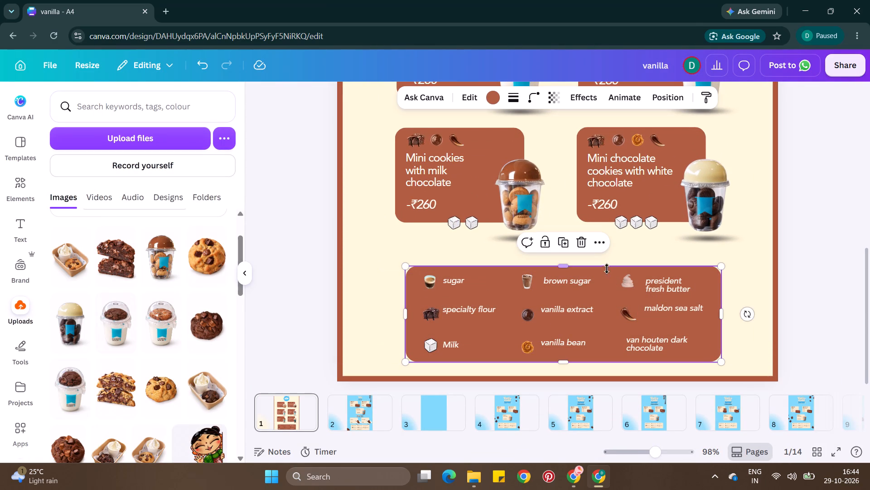
{"action": "left_click_drag", "start_coordinate": [607, 269], "coordinate": [607, 266]}
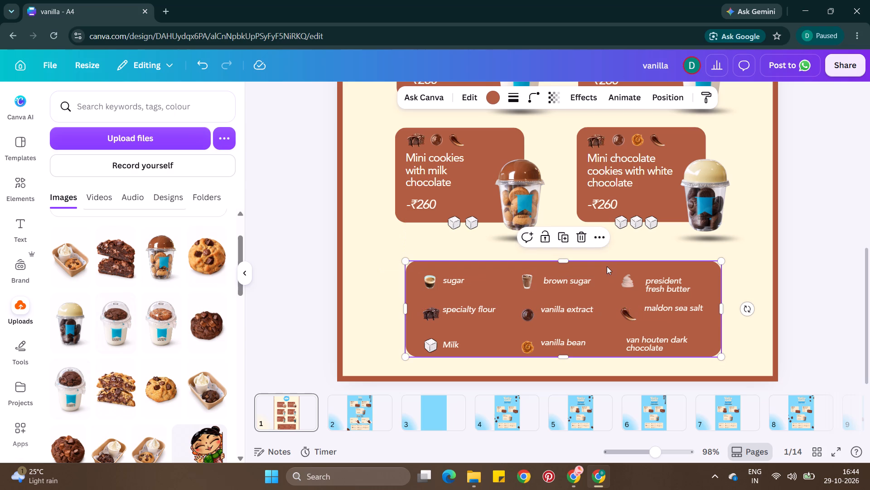
{"action": "left_click_drag", "start_coordinate": [607, 266], "coordinate": [602, 266]}
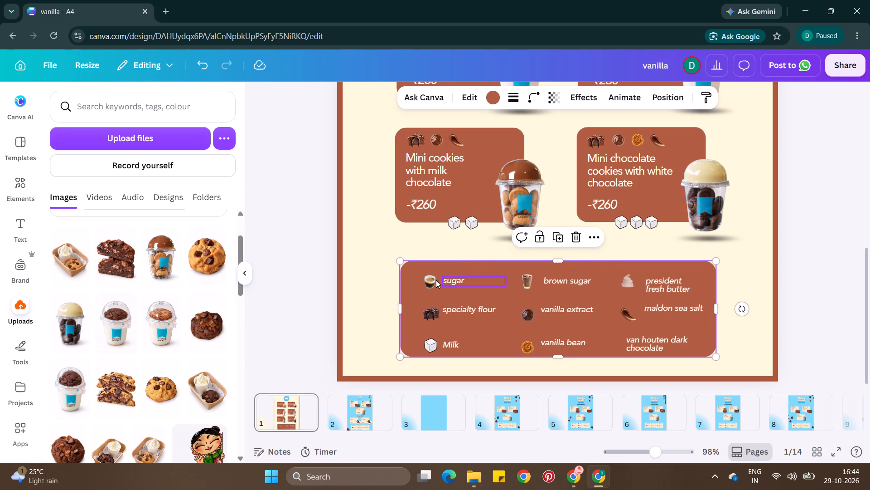
{"action": "key", "text": "ctrl+z"}
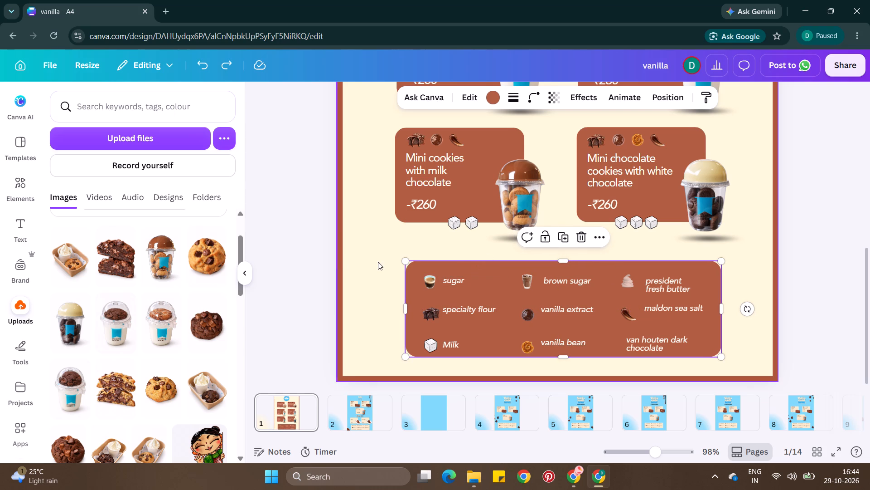
Select the legend card with all its icons and labels and move them together, centred horizontally on the page.
{"action": "left_click_drag", "start_coordinate": [378, 262], "coordinate": [689, 365]}
{"action": "left_click_drag", "start_coordinate": [665, 326], "coordinate": [660, 326]}
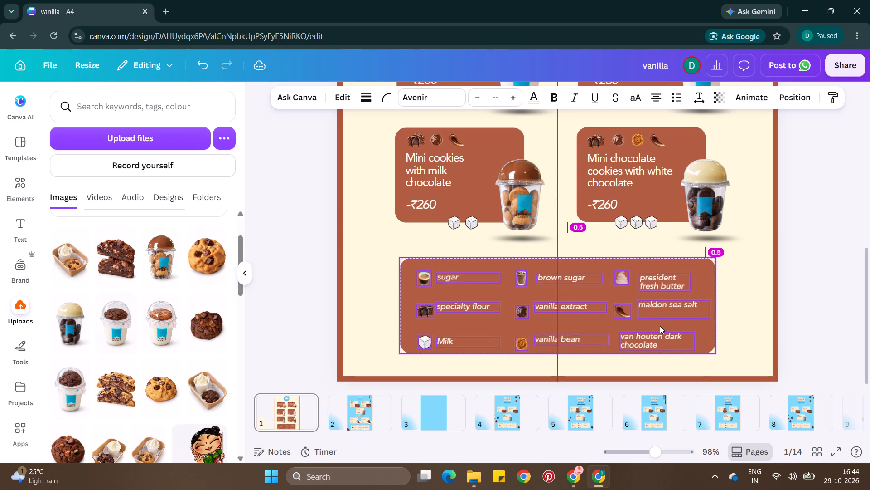
{"action": "double_click", "coordinate": [735, 328]}
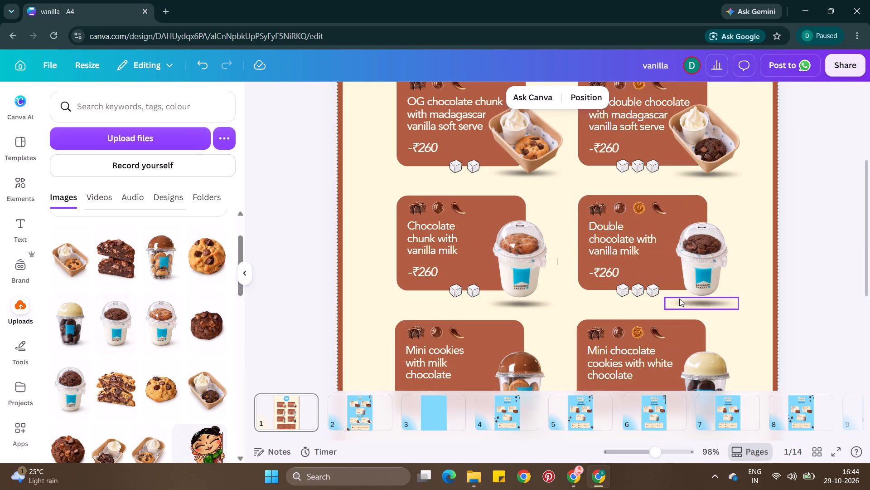
Lowercase the first letter of the "Milk" label in the ingredient legend.
{"action": "scroll", "coordinate": [679, 299], "scroll_direction": "down", "scroll_amount": 3}
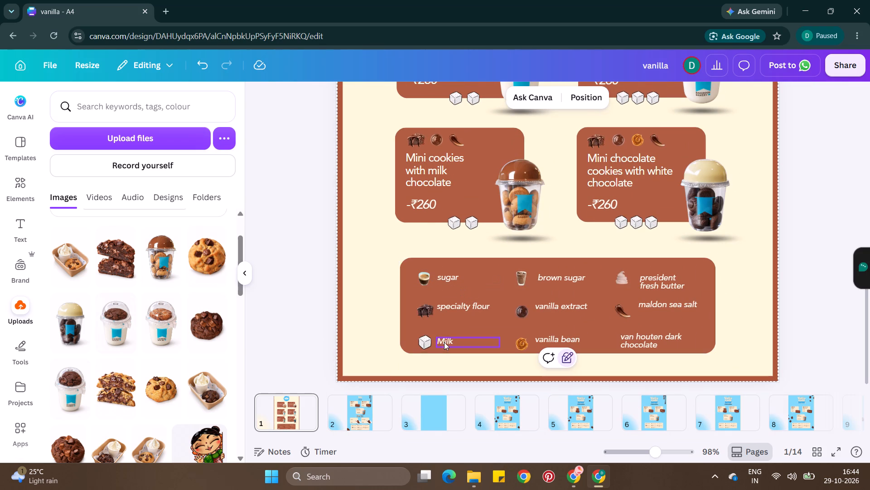
{"action": "double_click", "coordinate": [448, 338]}
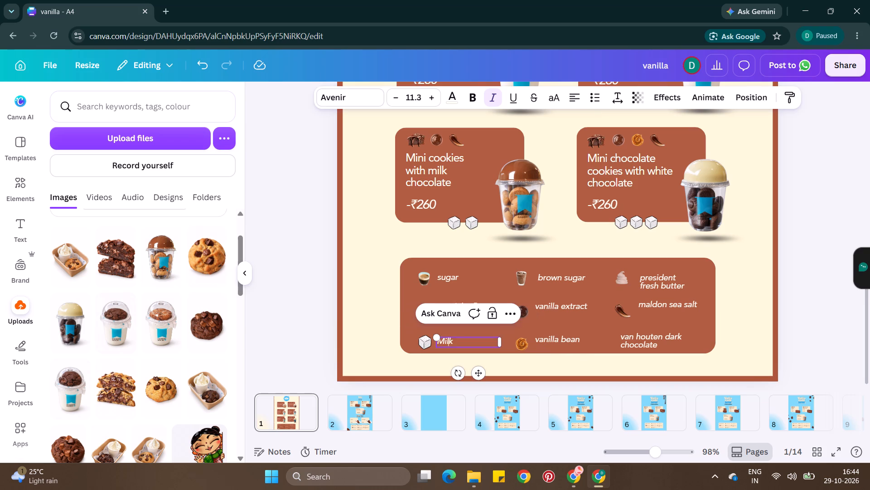
{"action": "left_click", "coordinate": [441, 339]}
{"action": "key", "text": "BackSpace"}
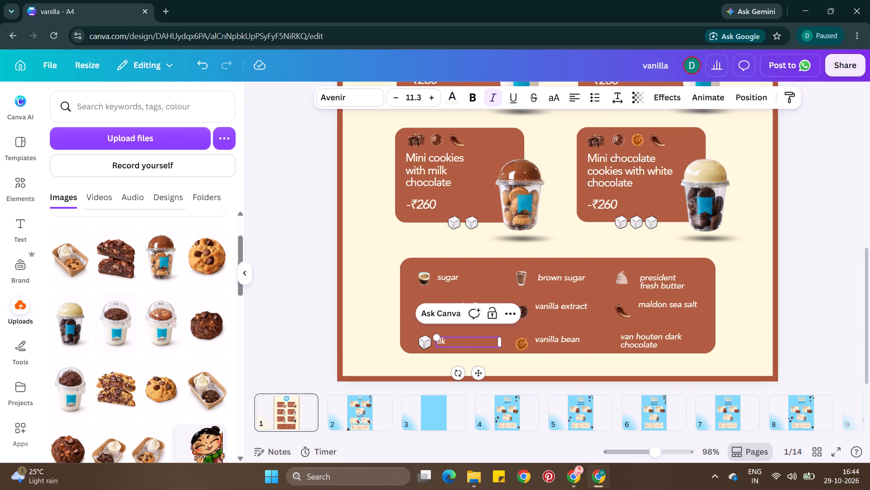
{"action": "key", "text": "m"}
Delete the legend icons beside the sugar, brown sugar, president fresh butter and specialty flour labels.
{"action": "left_click", "coordinate": [425, 275]}
{"action": "key", "text": "BackSpace"}
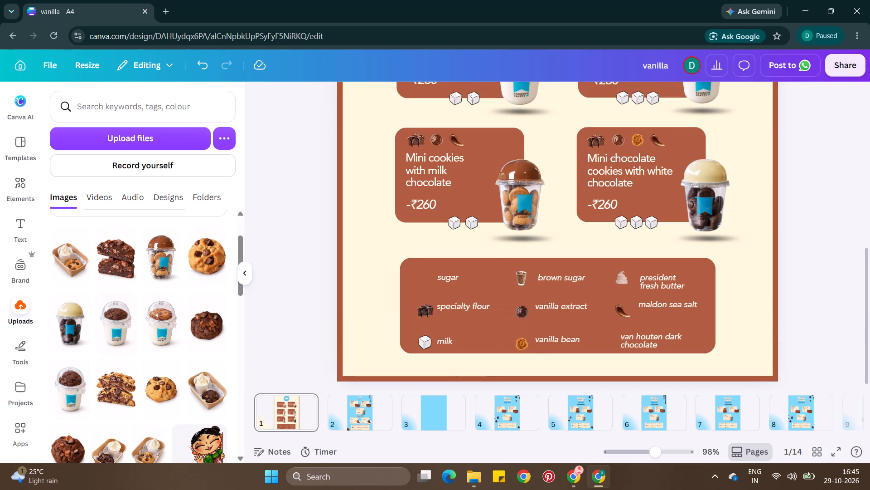
{"action": "left_click", "coordinate": [523, 280]}
{"action": "key", "text": "BackSpace"}
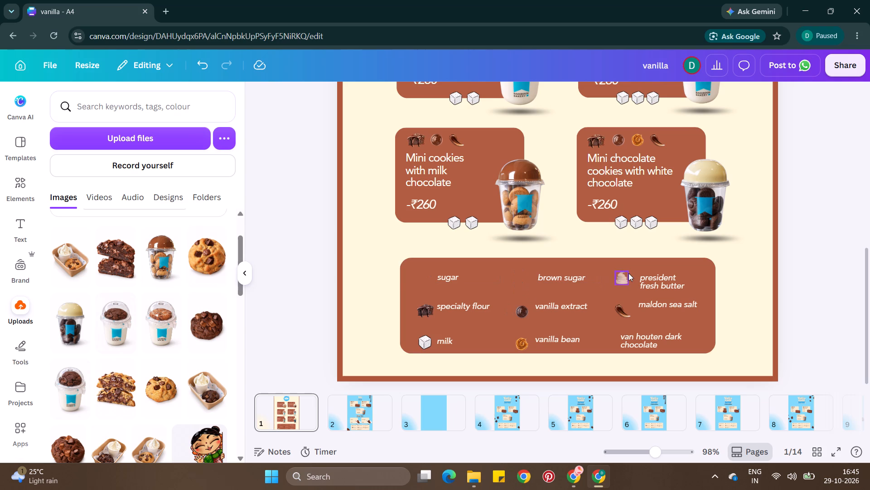
{"action": "left_click", "coordinate": [628, 273]}
{"action": "key", "text": "BackSpace"}
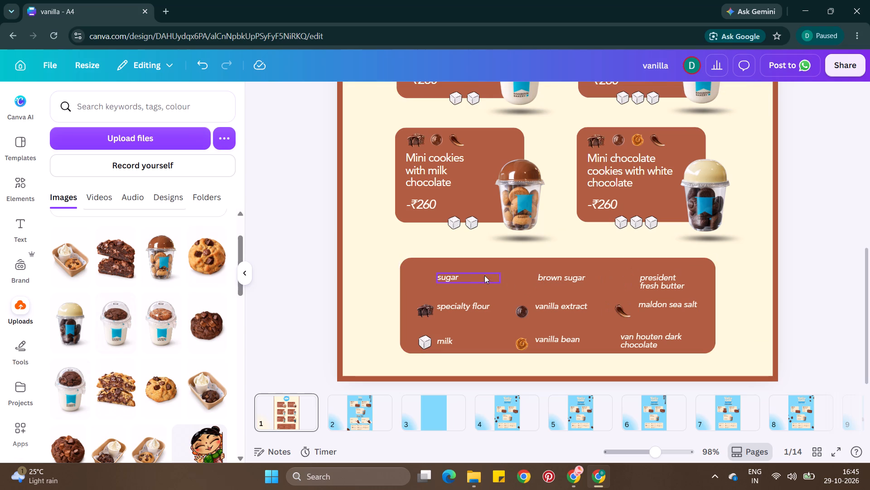
{"action": "left_click", "coordinate": [423, 309]}
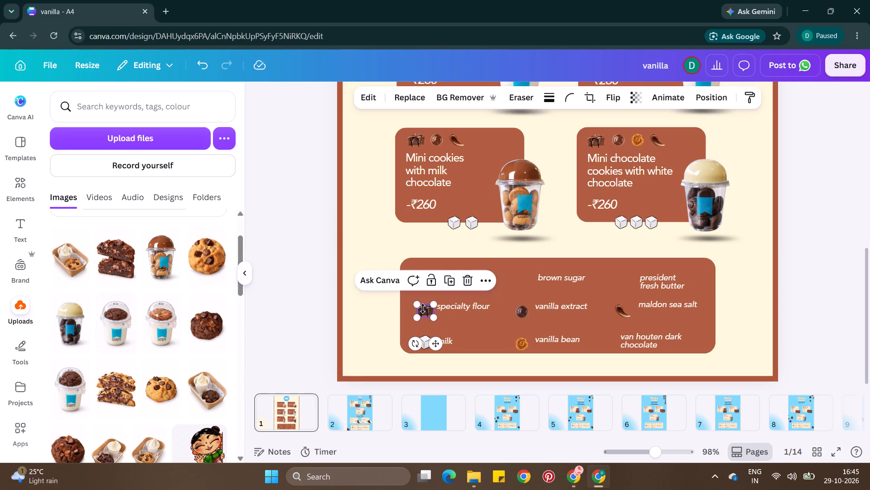
{"action": "key", "text": "BackSpace"}
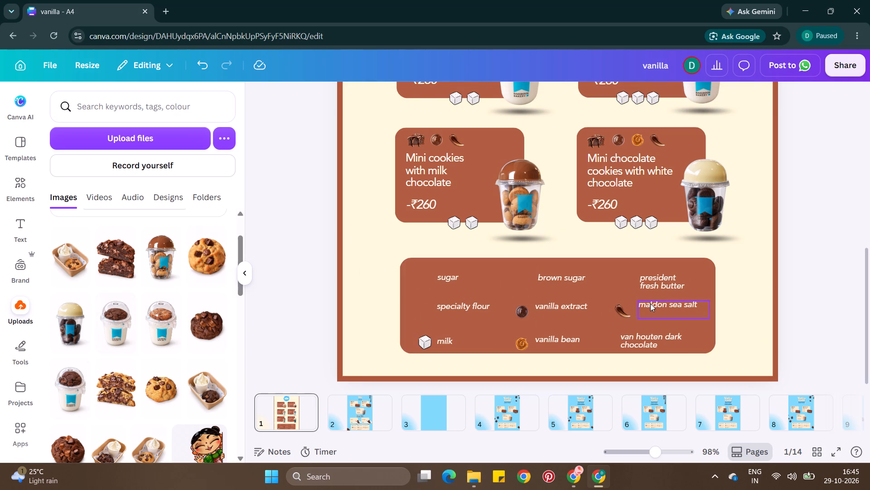
Move "president fresh butter" down between the second and third legend columns and put "maldon sea salt" atop the third column.
{"action": "left_click_drag", "start_coordinate": [650, 304], "coordinate": [565, 321]}
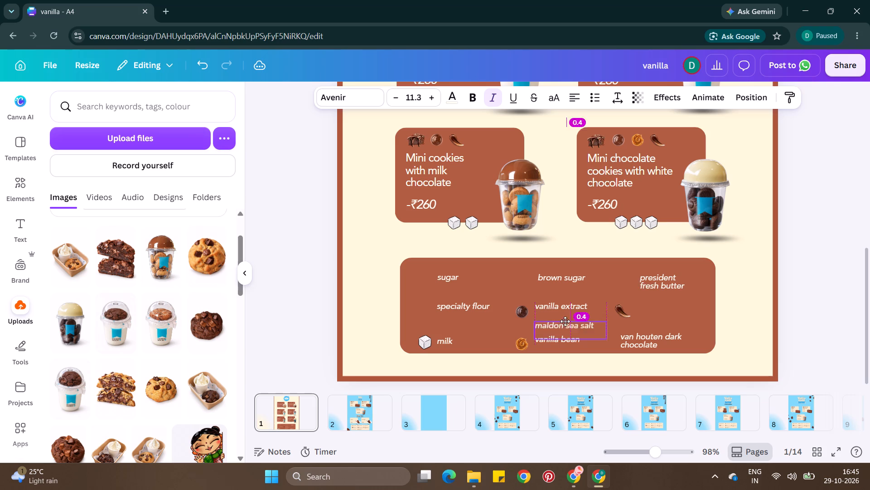
{"action": "left_click_drag", "start_coordinate": [565, 321], "coordinate": [579, 291]}
{"action": "left_click_drag", "start_coordinate": [660, 288], "coordinate": [597, 333]}
{"action": "left_click", "coordinate": [593, 278]}
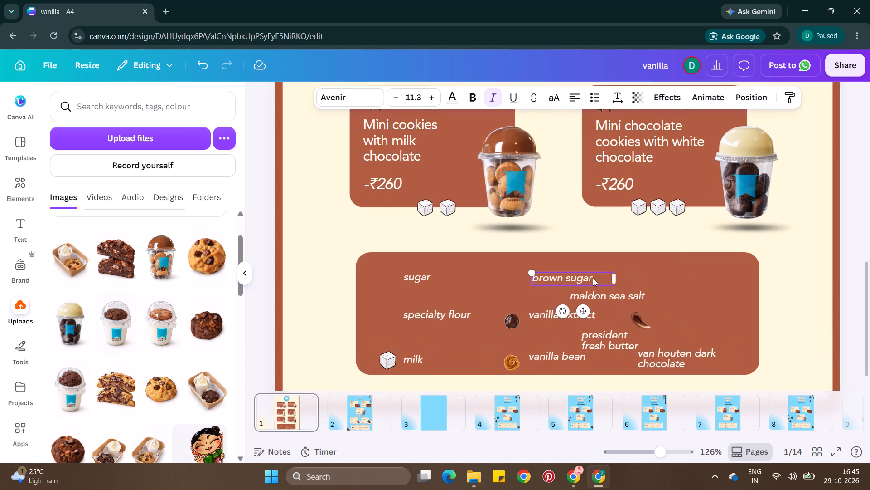
{"action": "left_click_drag", "start_coordinate": [604, 294], "coordinate": [682, 274]}
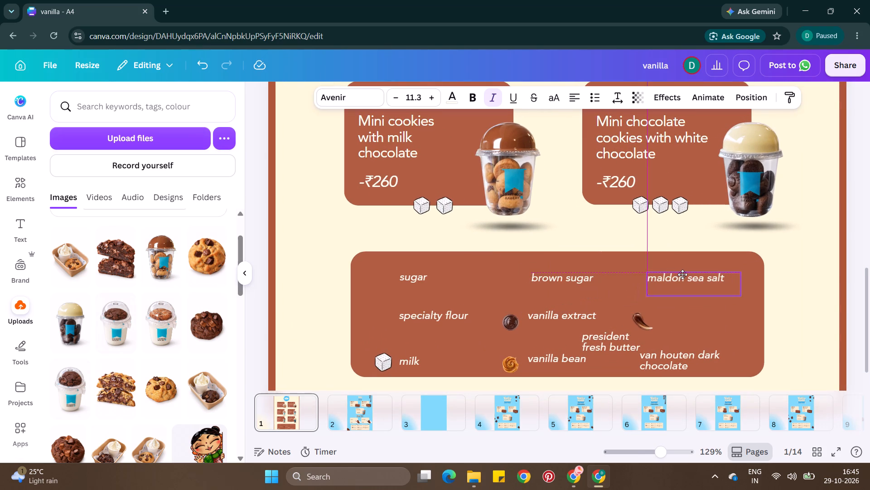
{"action": "left_click_drag", "start_coordinate": [682, 274], "coordinate": [683, 270]}
Shift "brown sugar" slightly up to the level of "maldon sea salt" and left-align "vanilla extract" closely beneath it.
{"action": "left_click_drag", "start_coordinate": [581, 277], "coordinate": [573, 273]}
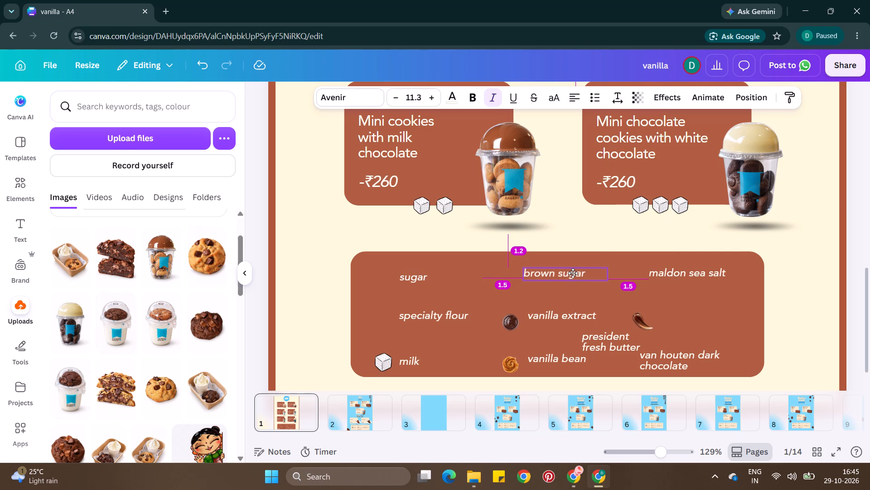
{"action": "left_click_drag", "start_coordinate": [573, 273], "coordinate": [573, 273]}
{"action": "left_click_drag", "start_coordinate": [561, 322], "coordinate": [561, 317]}
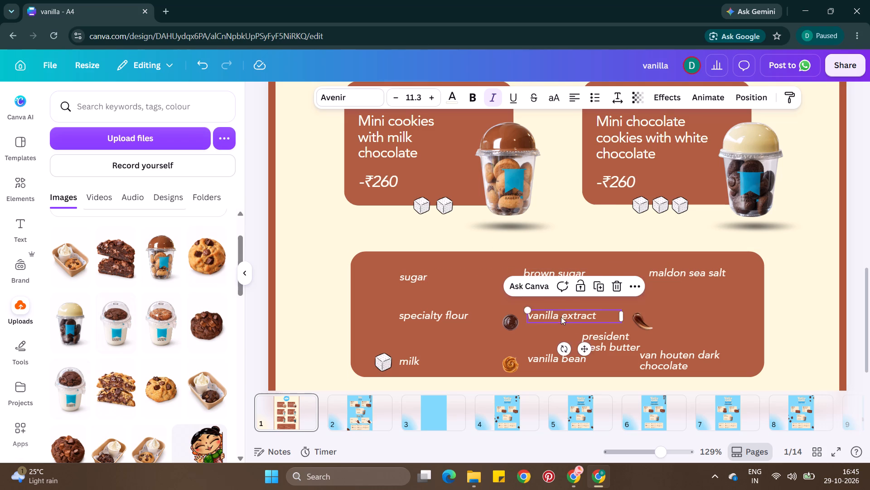
{"action": "left_click_drag", "start_coordinate": [561, 317], "coordinate": [558, 308]}
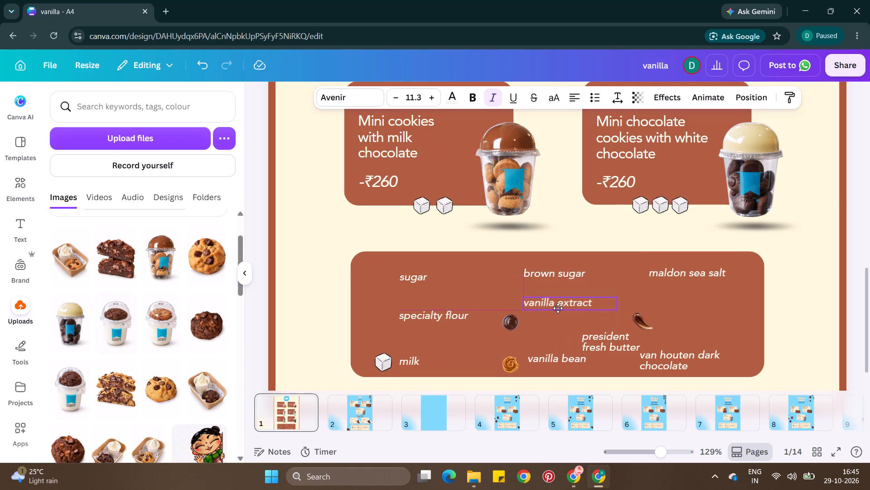
{"action": "left_click_drag", "start_coordinate": [558, 308], "coordinate": [558, 309]}
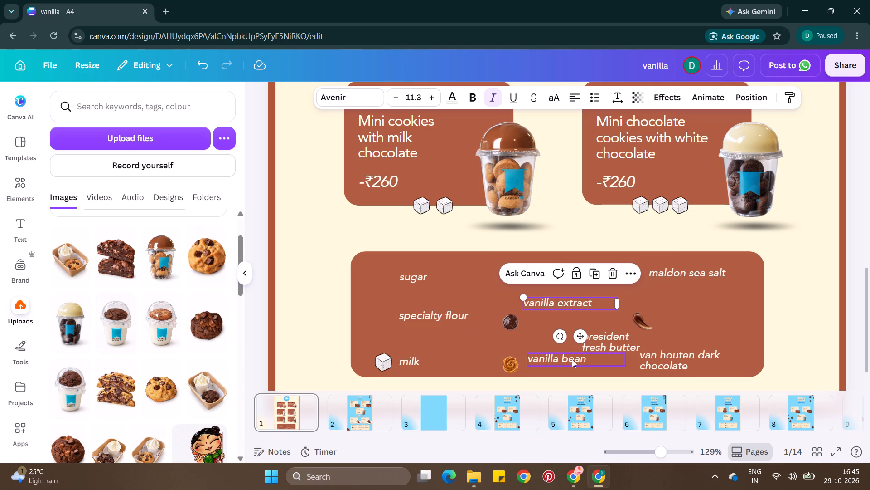
Move "vanilla bean" into the third legend column beneath "maldon sea salt", level with "vanilla extract".
{"action": "left_click_drag", "start_coordinate": [571, 359], "coordinate": [690, 297]}
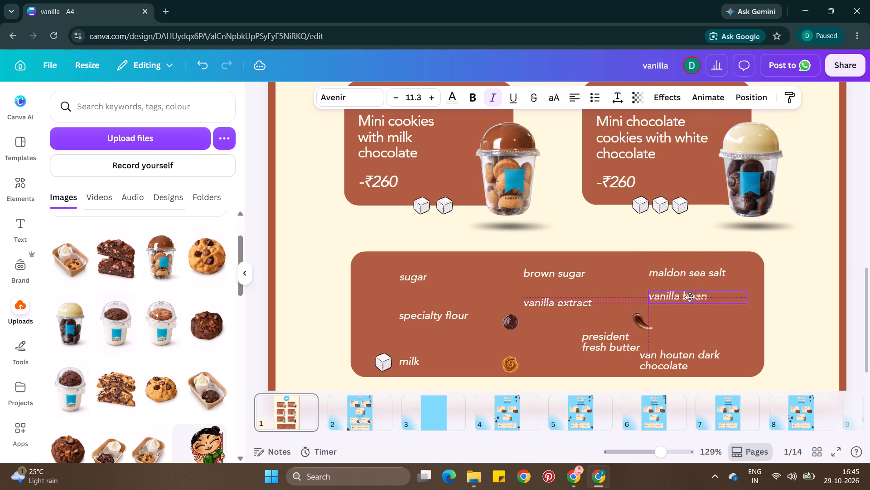
{"action": "left_click_drag", "start_coordinate": [690, 297], "coordinate": [691, 300]}
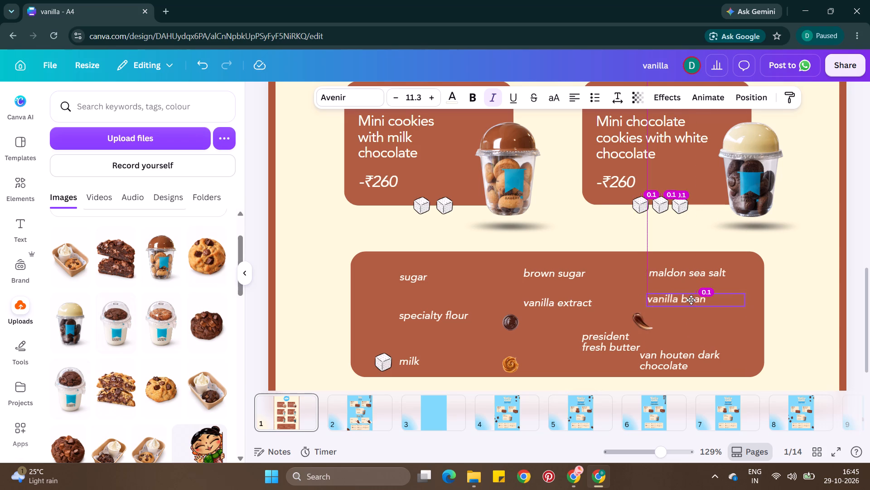
{"action": "left_click_drag", "start_coordinate": [691, 300], "coordinate": [691, 301]}
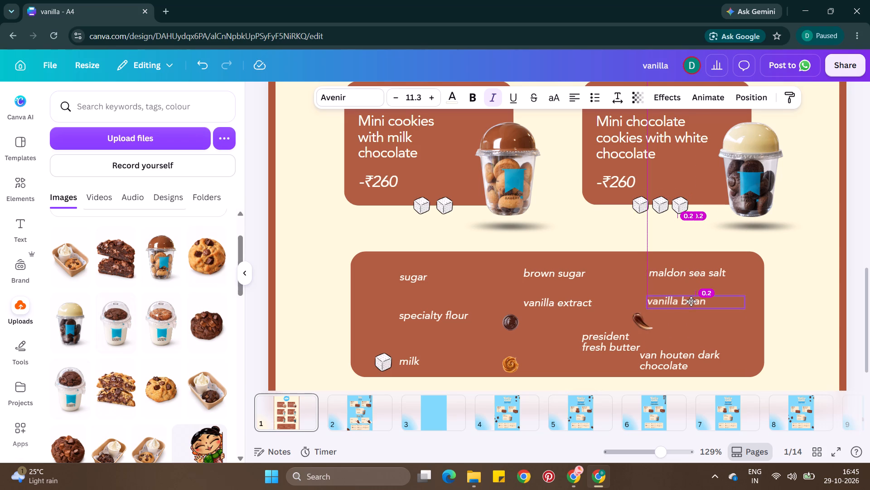
{"action": "left_click_drag", "start_coordinate": [691, 301], "coordinate": [691, 302]}
{"action": "left_click_drag", "start_coordinate": [691, 302], "coordinate": [691, 303]}
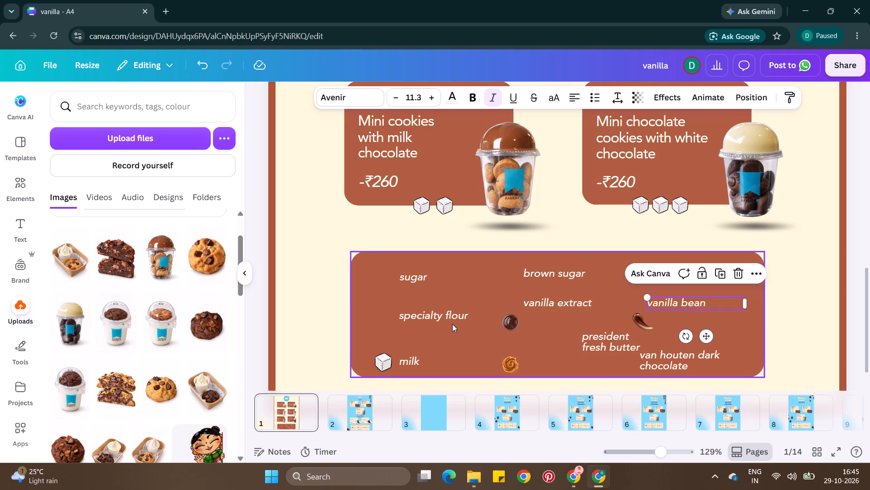
Raise "specialty flour" to the level of "vanilla extract" and place "milk" closely beneath it, left-aligned in the first legend column.
{"action": "left_click_drag", "start_coordinate": [450, 317], "coordinate": [449, 308]}
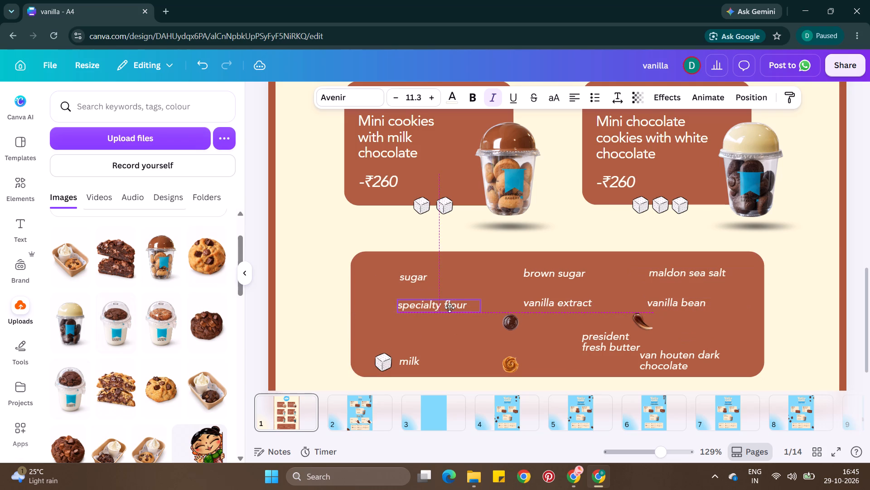
{"action": "left_click_drag", "start_coordinate": [449, 308], "coordinate": [450, 304]}
{"action": "left_click_drag", "start_coordinate": [411, 360], "coordinate": [422, 352]}
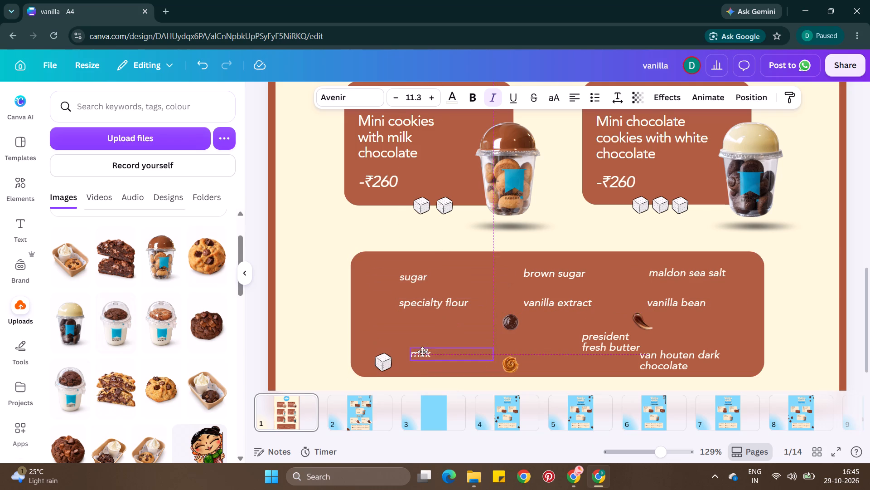
{"action": "left_click_drag", "start_coordinate": [422, 352], "coordinate": [417, 329]}
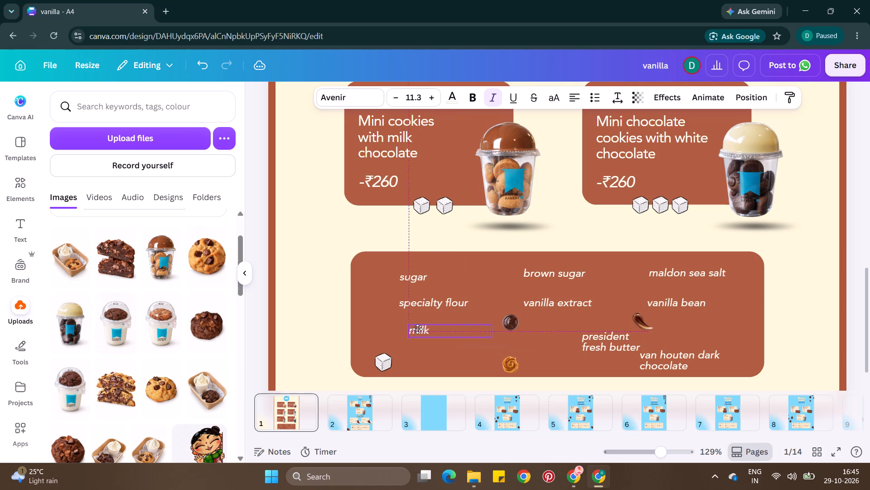
{"action": "left_click_drag", "start_coordinate": [417, 329], "coordinate": [410, 329]}
Place "president fresh butter" beneath "vanilla extract" and widen its text box so that "president fresh" fits on one line.
{"action": "left_click_drag", "start_coordinate": [583, 338], "coordinate": [573, 335]}
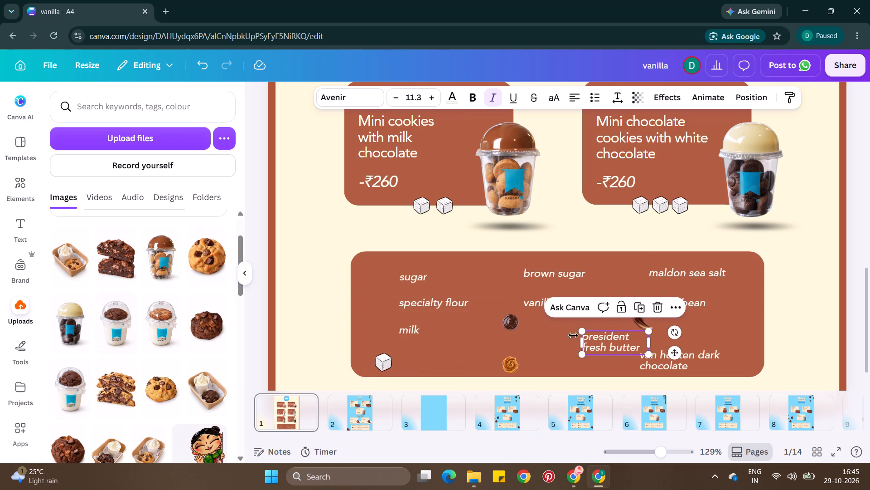
{"action": "left_click_drag", "start_coordinate": [573, 335], "coordinate": [524, 330]}
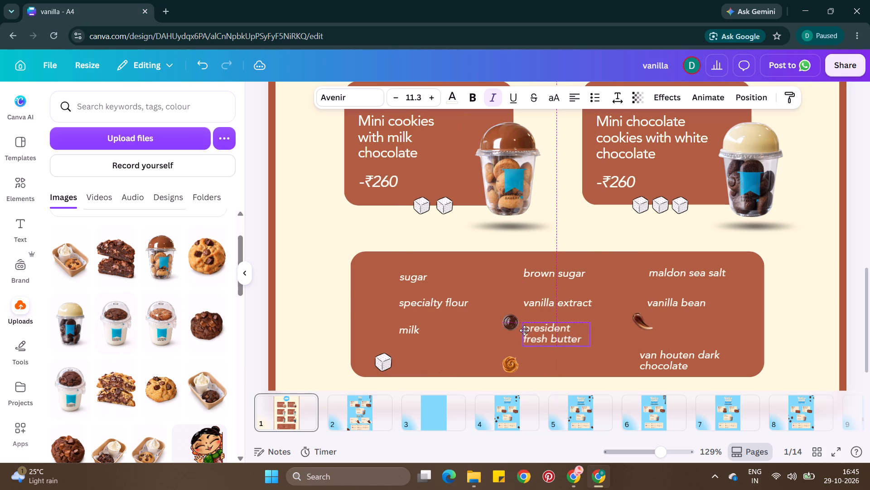
{"action": "left_click_drag", "start_coordinate": [524, 330], "coordinate": [524, 332]}
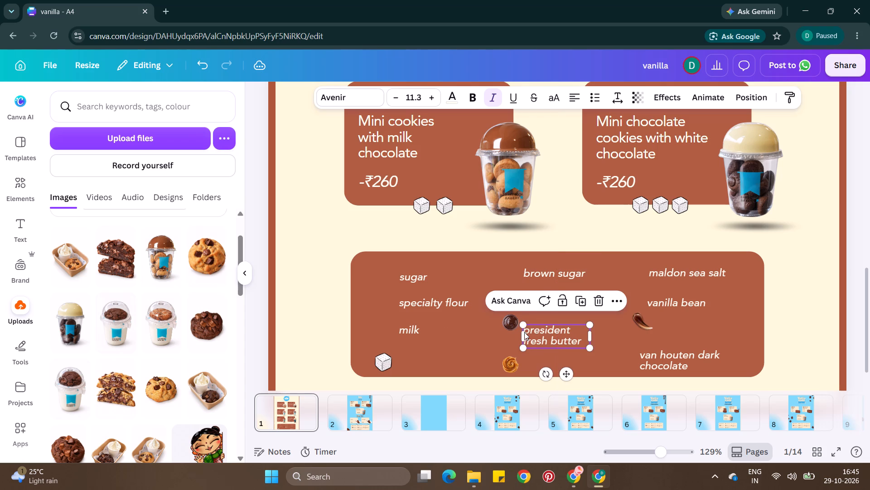
{"action": "left_click_drag", "start_coordinate": [591, 334], "coordinate": [614, 337]}
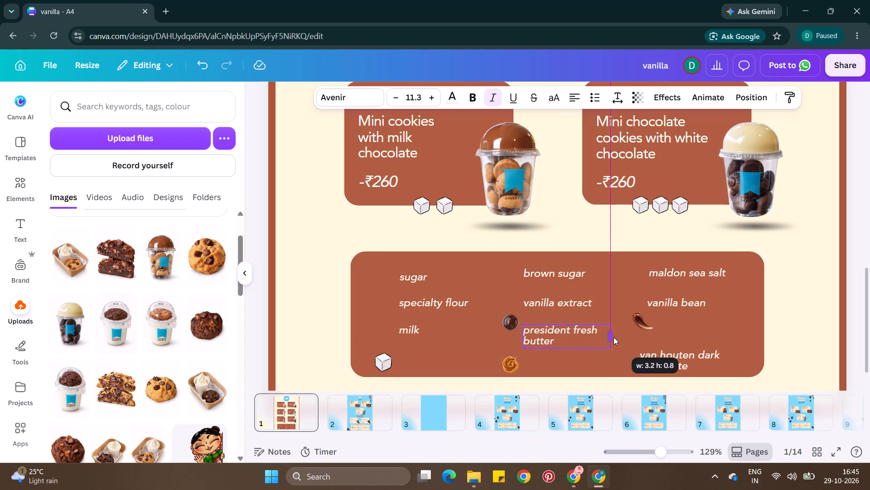
{"action": "left_click_drag", "start_coordinate": [614, 337], "coordinate": [625, 340]}
Move "van houten dark chocolate" to the bottom of the legend, between the first and second columns.
{"action": "left_click_drag", "start_coordinate": [667, 358], "coordinate": [479, 362]}
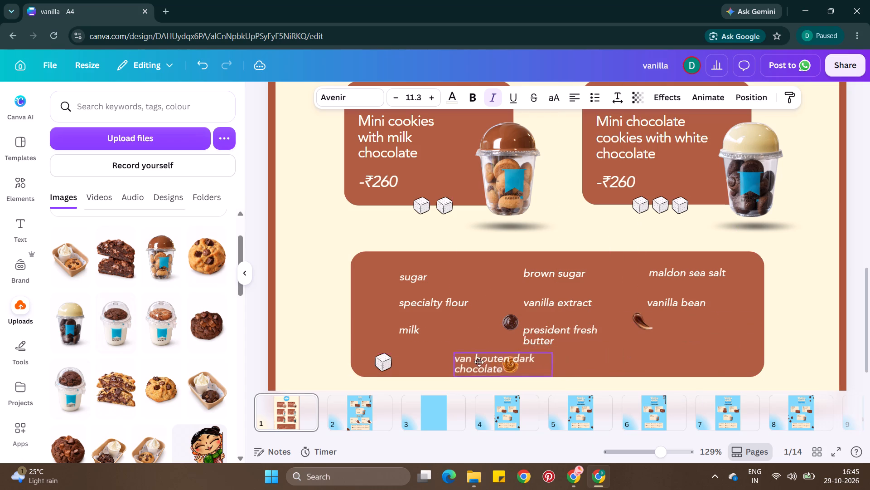
{"action": "left_click_drag", "start_coordinate": [479, 362], "coordinate": [469, 361]}
Duplicate "van houten dark chocolate" beside it, replace the copy's text with the pasted Van Houten milk and Callebaut 811 names, and remove the leading blank line.
{"action": "left_click", "coordinate": [517, 324]}
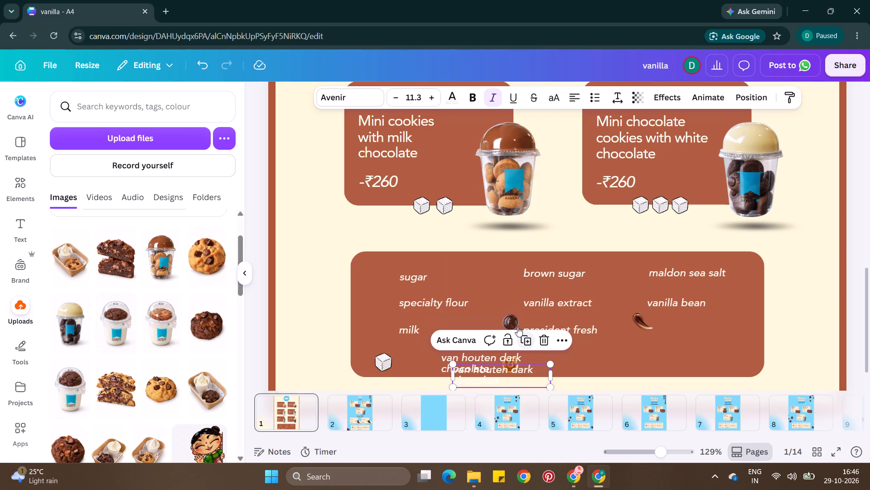
{"action": "left_click_drag", "start_coordinate": [512, 377], "coordinate": [632, 367]}
{"action": "double_click", "coordinate": [632, 367]}
{"action": "key", "text": "ctrl+v"}
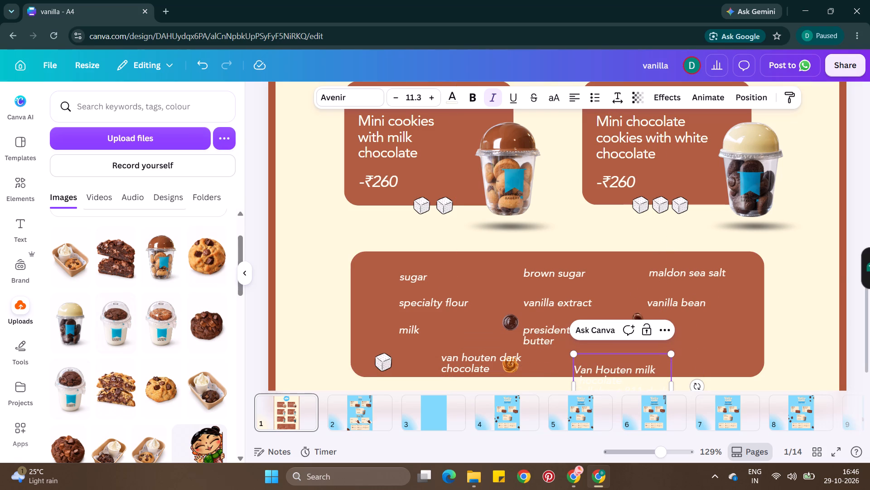
{"action": "left_click", "coordinate": [579, 363]}
{"action": "key", "text": "Right"}
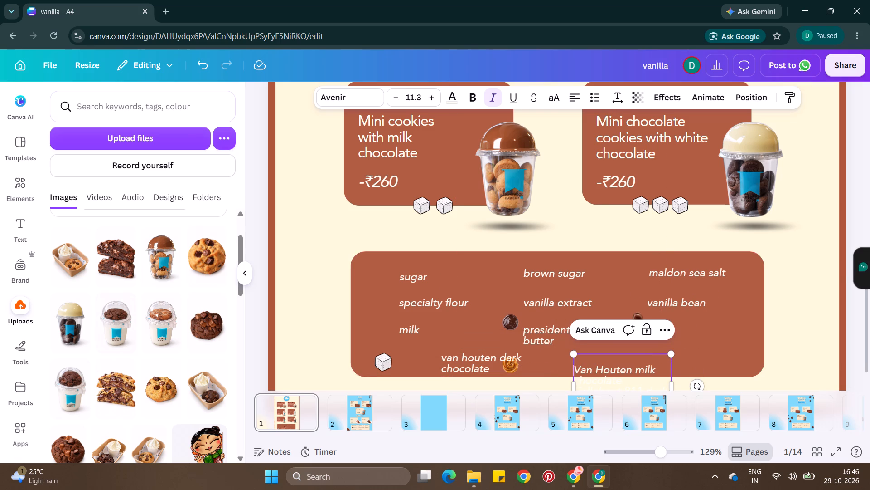
{"action": "key", "text": "BackSpace"}
Copy the "Callebaut 811 dark chocolate" line, then delete it from the new label.
{"action": "left_click_drag", "start_coordinate": [578, 377], "coordinate": [630, 384]}
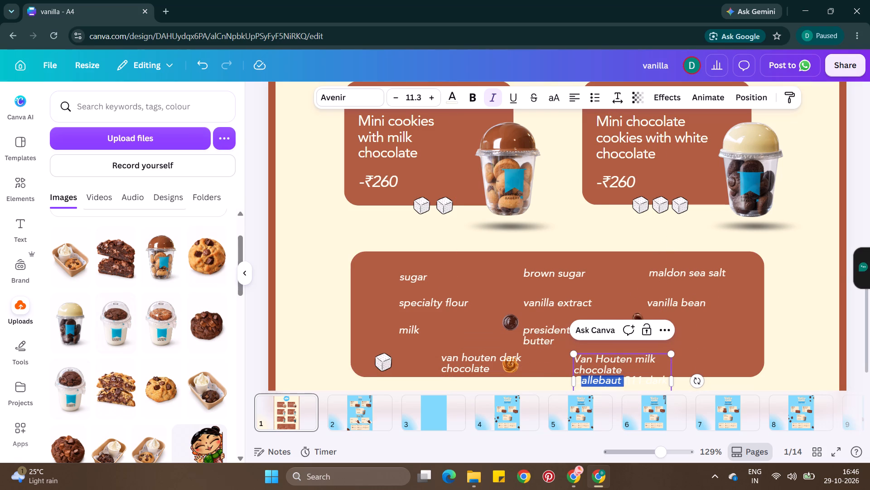
{"action": "left_click_drag", "start_coordinate": [630, 384], "coordinate": [655, 387]}
{"action": "scroll", "coordinate": [654, 378], "scroll_direction": "down", "scroll_amount": 1}
{"action": "left_click", "coordinate": [638, 364]}
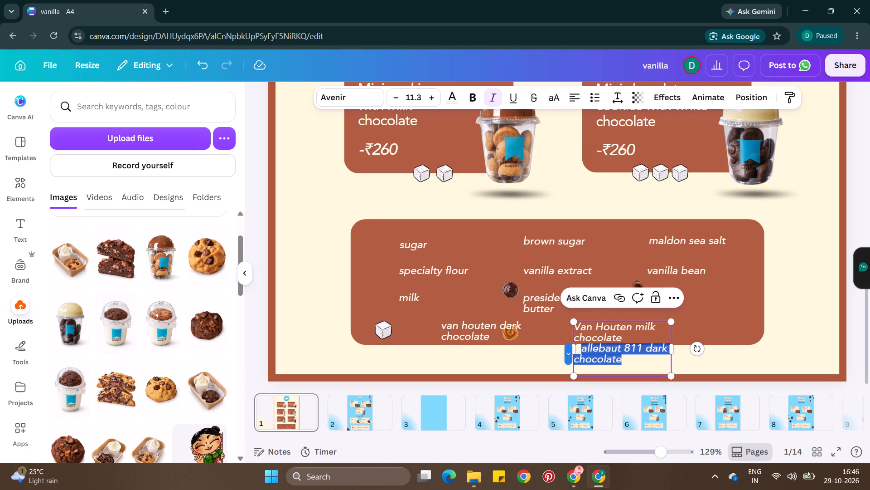
{"action": "left_click_drag", "start_coordinate": [638, 364], "coordinate": [576, 346]}
{"action": "key", "text": "ctrl+c"}
{"action": "key", "text": "ctrl+BackSpace"}
Lowercase the initials of "Van Houten" in the new label so it reads "van houten milk chocolate".
{"action": "left_click", "coordinate": [602, 329]}
{"action": "key", "text": "BackSpace"}
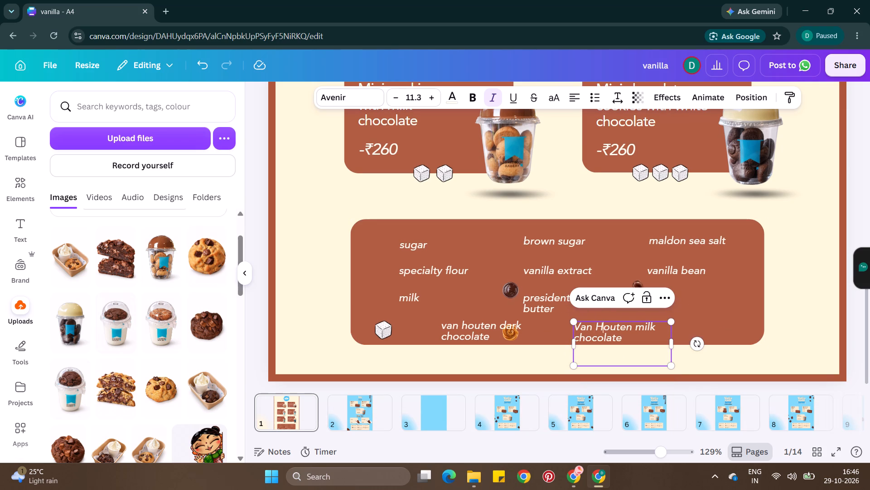
{"action": "key", "text": "h"}
{"action": "key", "text": "Left"}
{"action": "key", "text": "Left"}
{"action": "key", "text": "Left"}
{"action": "key", "text": "Left"}
{"action": "key", "text": "BackSpace"}
{"action": "key", "text": "v"}
{"action": "left_click", "coordinate": [755, 317]}
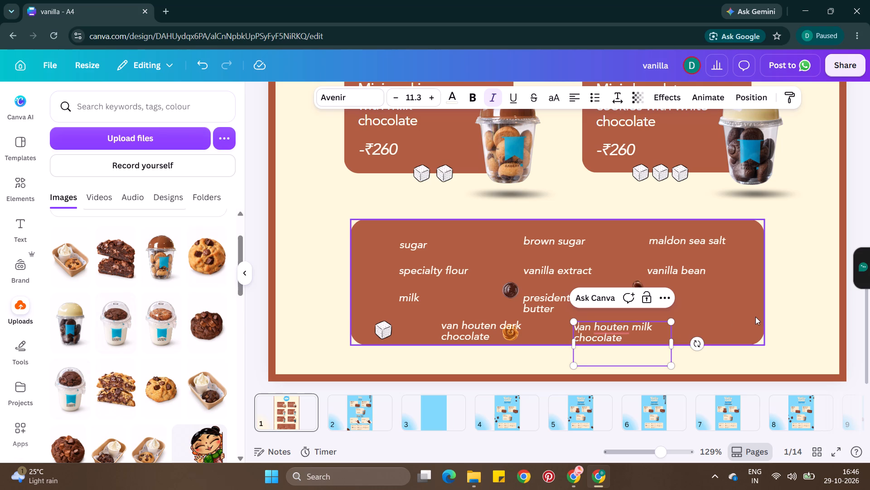
Delete the chocolate swirl icon beneath "vanilla bean" in the legend.
{"action": "left_click", "coordinate": [647, 281]}
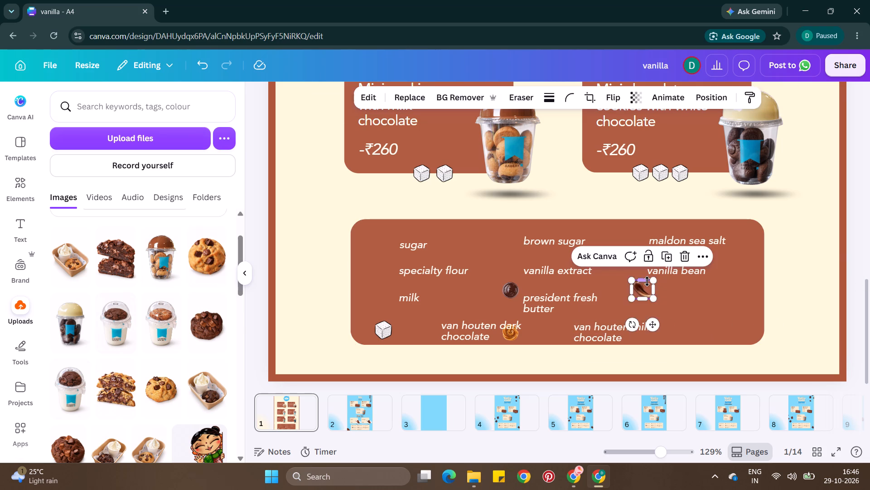
{"action": "key", "text": "BackSpace"}
{"action": "left_click", "coordinate": [520, 335]}
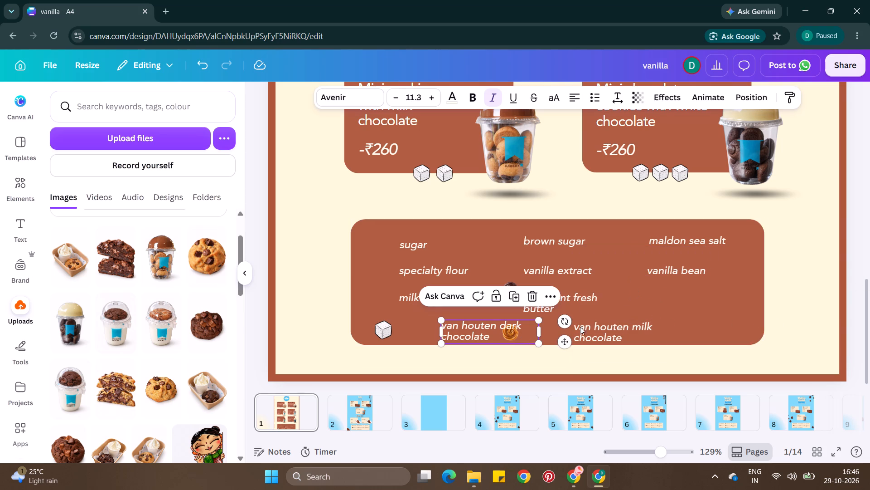
Remove the empty trailing line from the "van houten milk chocolate" label.
{"action": "left_click", "coordinate": [613, 330]}
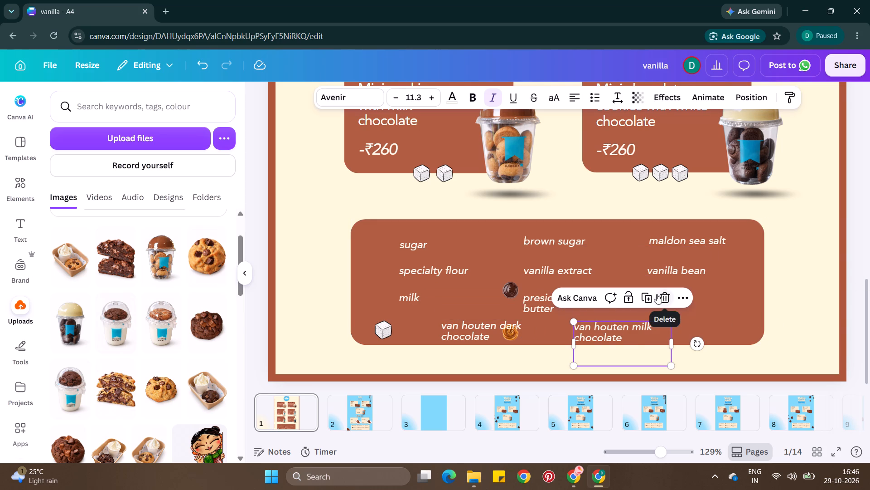
{"action": "double_click", "coordinate": [635, 341]}
{"action": "key", "text": "Right"}
{"action": "key", "text": "BackSpace"}
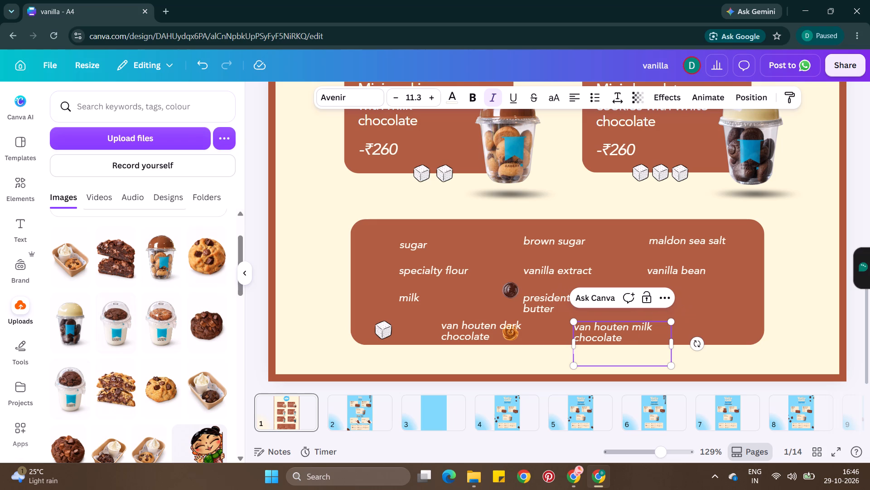
{"action": "key", "text": "Right"}
{"action": "key", "text": "BackSpace"}
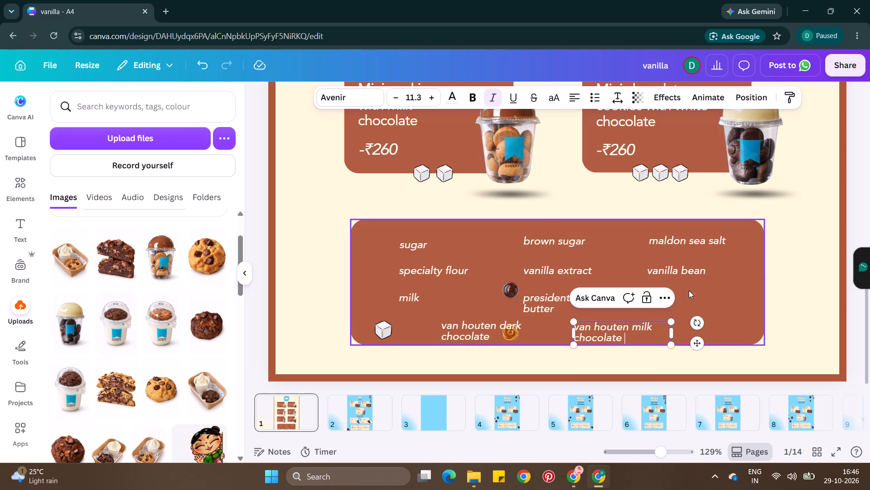
{"action": "left_click", "coordinate": [704, 286]}
Duplicate "vanilla bean" directly beneath it and change the copy's text to "callebaut 811 dark chocolate" with a lowercase c.
{"action": "left_click", "coordinate": [654, 274]}
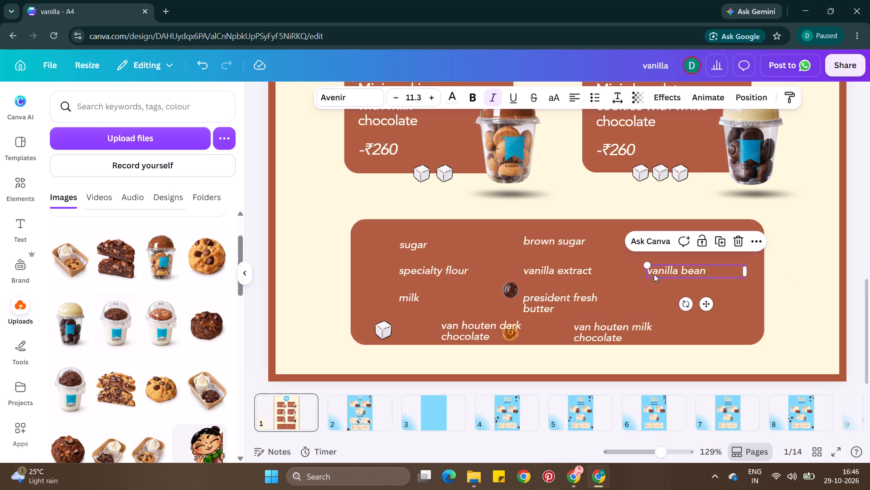
{"action": "left_click", "coordinate": [718, 245]}
{"action": "left_click_drag", "start_coordinate": [712, 279], "coordinate": [700, 293]}
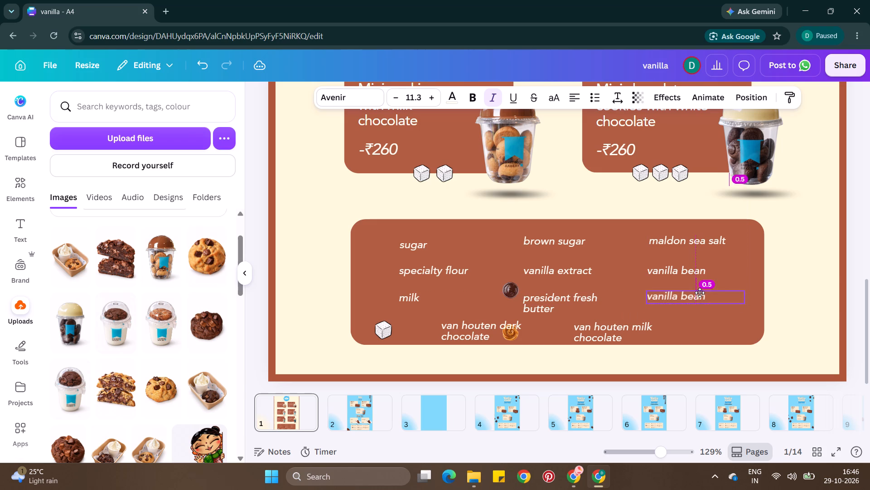
{"action": "left_click_drag", "start_coordinate": [700, 293], "coordinate": [700, 294]}
{"action": "double_click", "coordinate": [700, 294]}
{"action": "key", "text": "ctrl+v"}
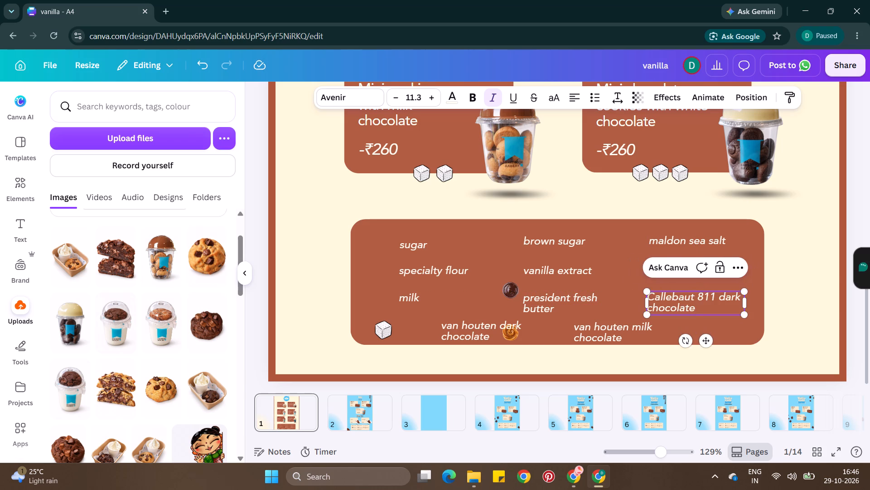
{"action": "left_click", "coordinate": [652, 298]}
{"action": "key", "text": "BackSpace"}
{"action": "key", "text": "c"}
Narrow the "van houten dark chocolate" text box so that "dark chocolate" wraps onto the second line.
{"action": "double_click", "coordinate": [783, 264]}
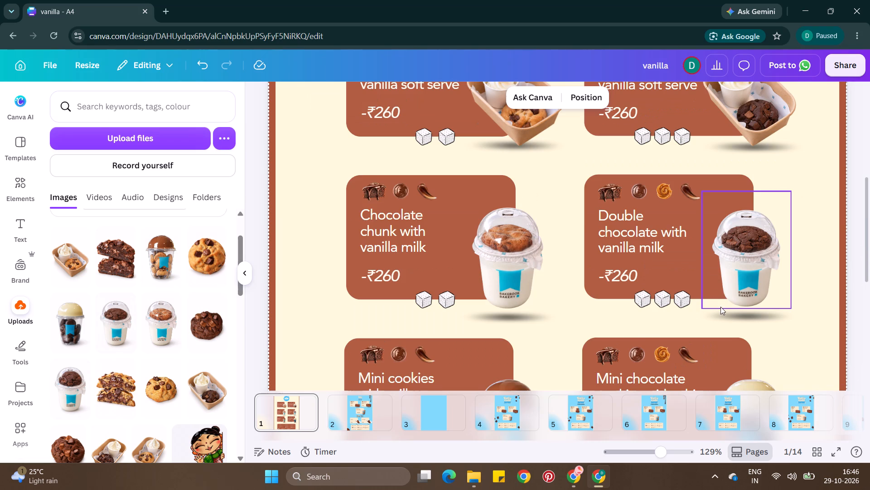
{"action": "scroll", "coordinate": [720, 307], "scroll_direction": "down", "scroll_amount": 3}
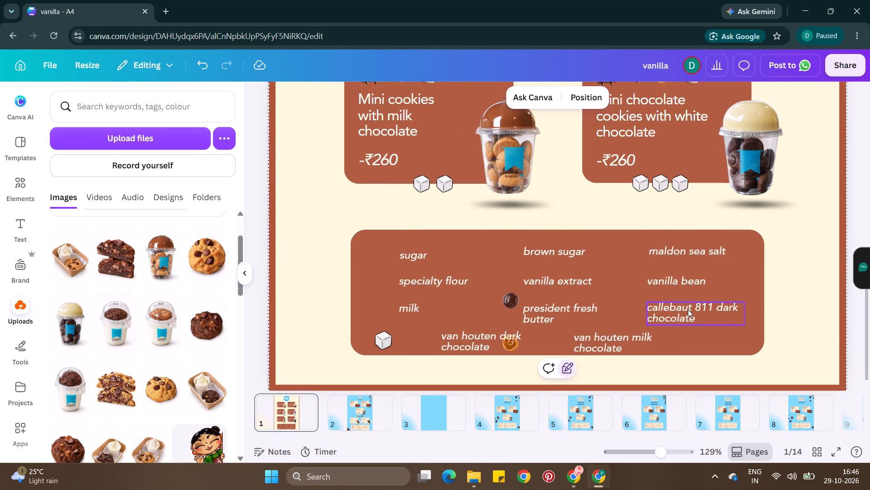
{"action": "left_click", "coordinate": [514, 344]}
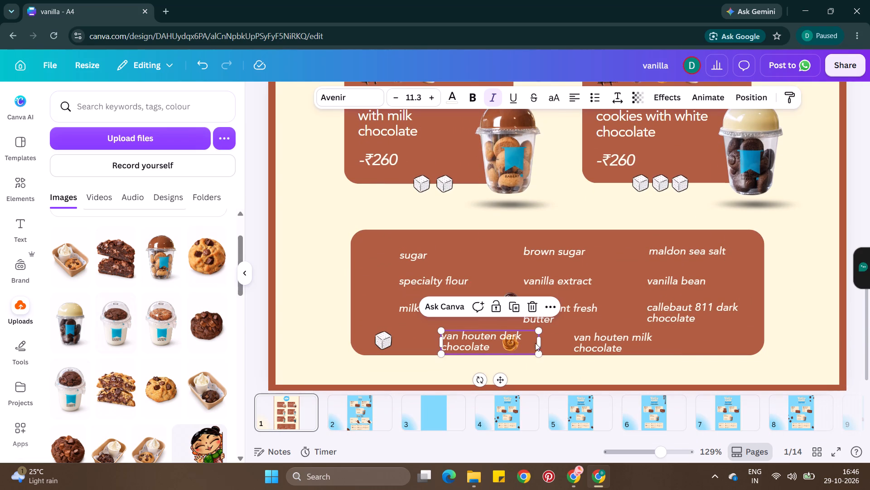
{"action": "left_click_drag", "start_coordinate": [541, 343], "coordinate": [519, 343]}
{"action": "left_click_drag", "start_coordinate": [519, 343], "coordinate": [512, 343]}
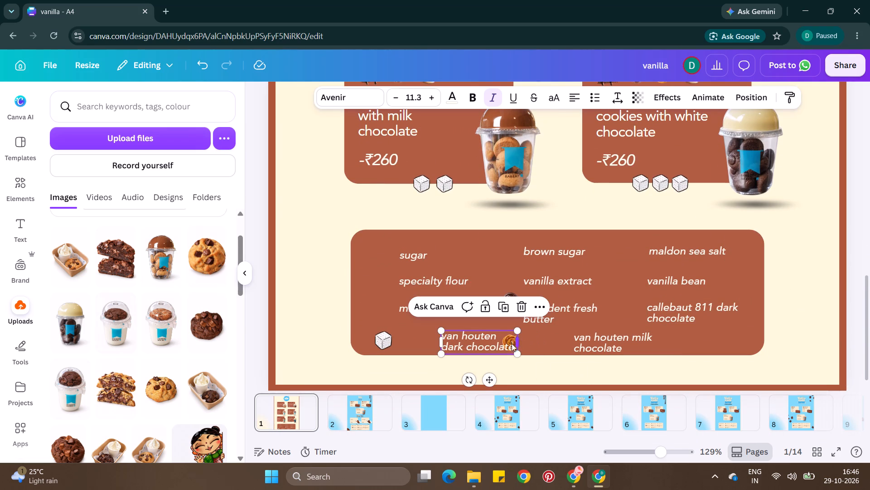
Delete the chocolate swirl icon overlapping the end of the "van houten dark chocolate" label.
{"action": "left_click_drag", "start_coordinate": [512, 343], "coordinate": [507, 343]}
{"action": "left_click", "coordinate": [515, 343]}
{"action": "key", "text": "BackSpace"}
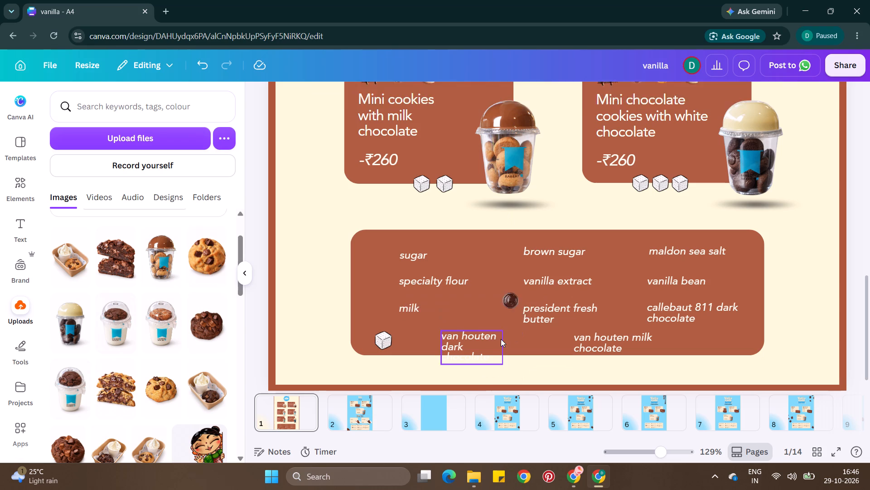
Widen the "van houten dark chocolate" text box so that only "chocolate" wraps onto the second line.
{"action": "left_click", "coordinate": [501, 339]}
{"action": "left_click_drag", "start_coordinate": [504, 344], "coordinate": [525, 346]}
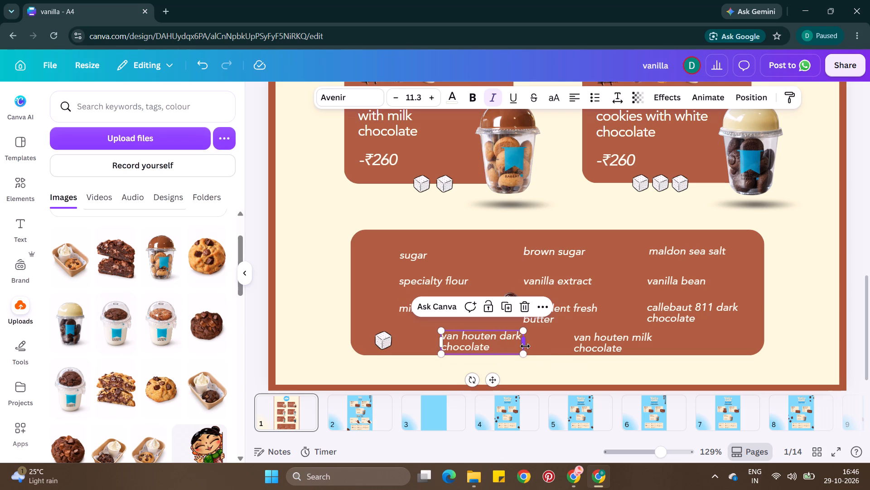
Delete the outlined sugar cube icon and the round chocolate icon remaining in the ingredient legend.
{"action": "left_click", "coordinate": [377, 341]}
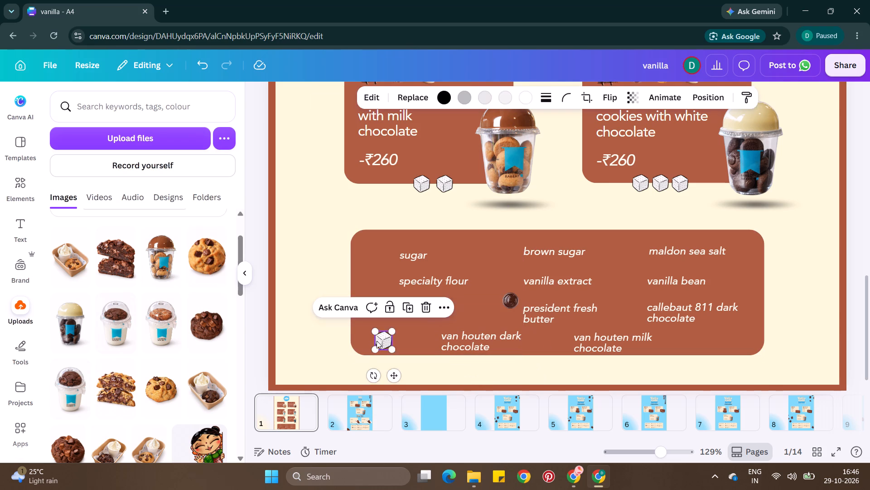
{"action": "key", "text": "BackSpace"}
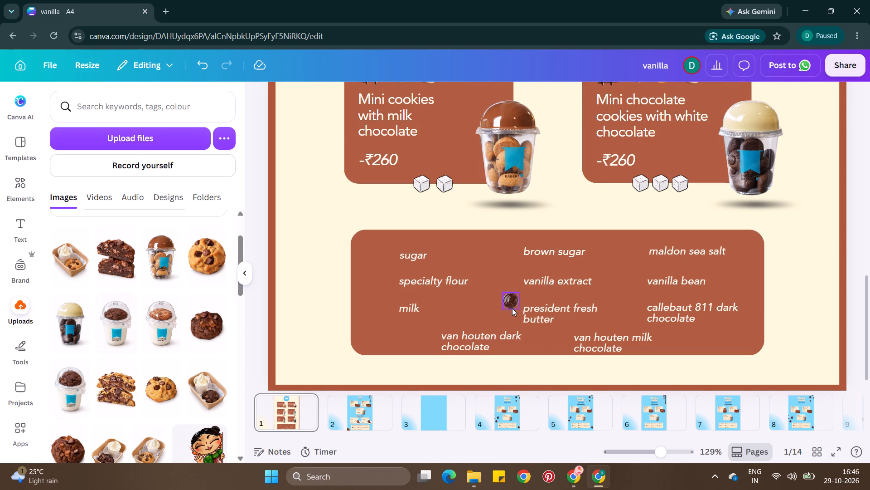
{"action": "left_click", "coordinate": [512, 308]}
{"action": "key", "text": "BackSpace"}
Extend the brown legend panel's bottom edge downward to a height of about 5.
{"action": "scroll", "coordinate": [512, 308], "scroll_direction": "down", "scroll_amount": 1}
{"action": "left_click", "coordinate": [698, 325]}
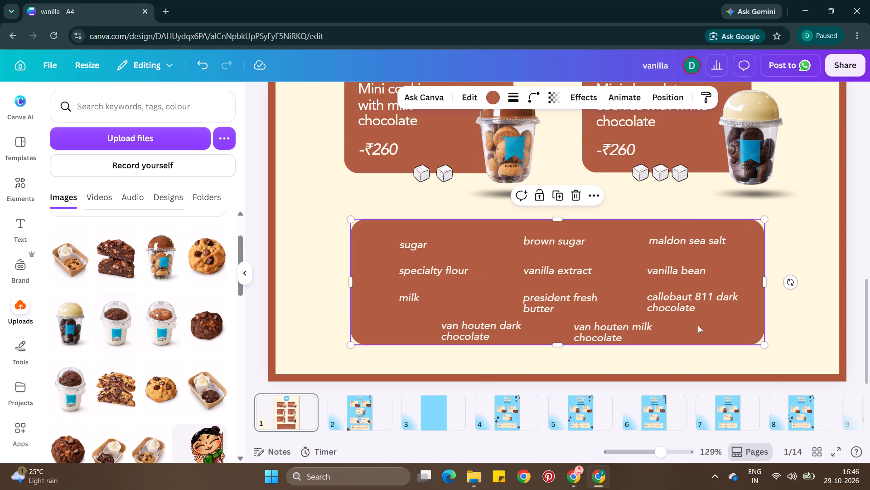
{"action": "left_click_drag", "start_coordinate": [567, 343], "coordinate": [570, 354]}
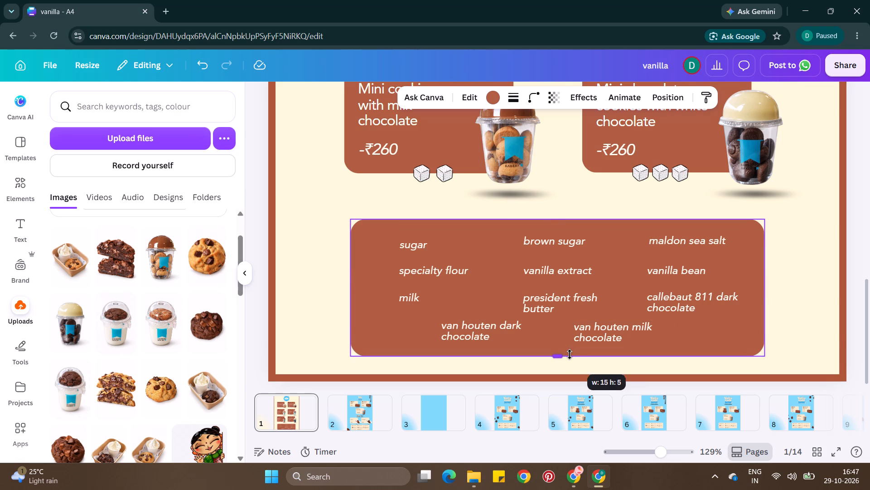
{"action": "left_click_drag", "start_coordinate": [570, 354], "coordinate": [570, 355]}
Move the "van houten dark chocolate" and "van houten milk chocolate" labels slightly lower so they form an evenly spaced bottom row.
{"action": "left_click_drag", "start_coordinate": [497, 331], "coordinate": [488, 339]}
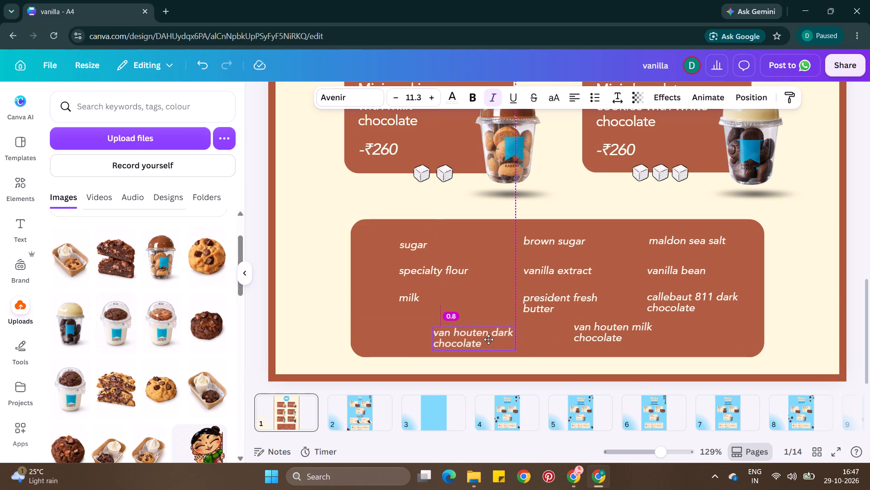
{"action": "left_click_drag", "start_coordinate": [488, 339], "coordinate": [487, 339]}
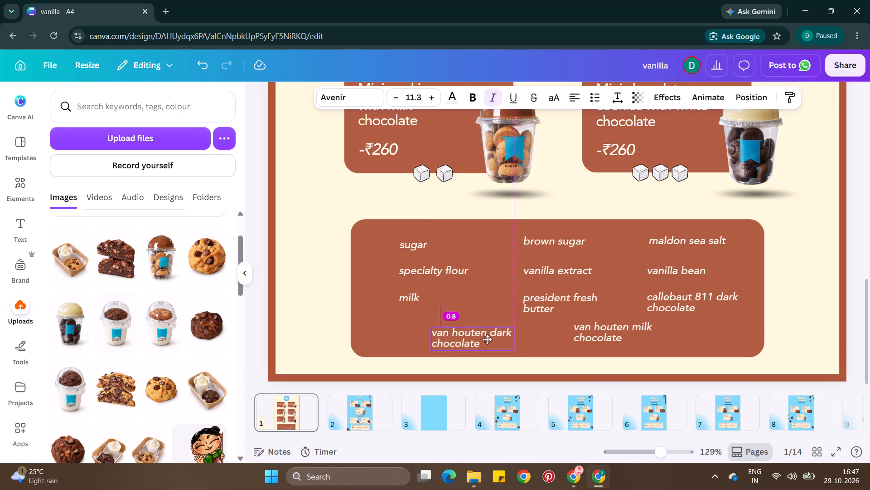
{"action": "left_click_drag", "start_coordinate": [487, 339], "coordinate": [492, 339]}
{"action": "left_click_drag", "start_coordinate": [589, 332], "coordinate": [592, 336]}
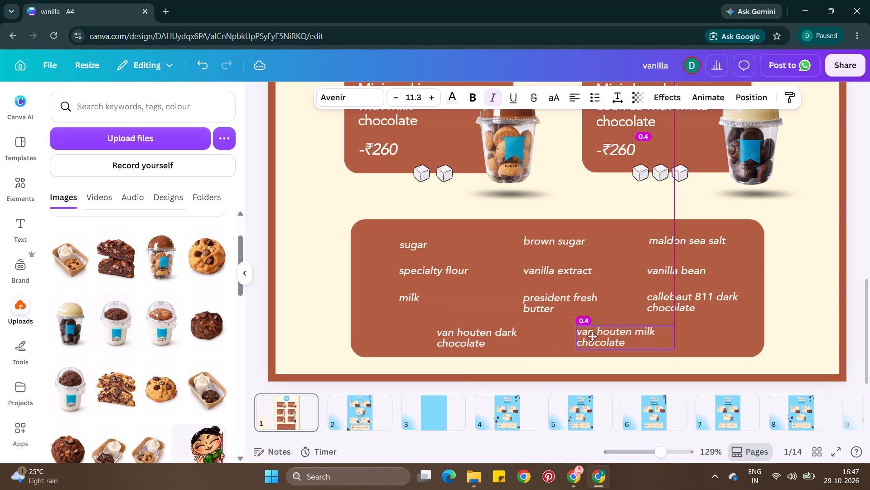
{"action": "left_click_drag", "start_coordinate": [592, 336], "coordinate": [593, 337]}
{"action": "left_click", "coordinate": [538, 371]}
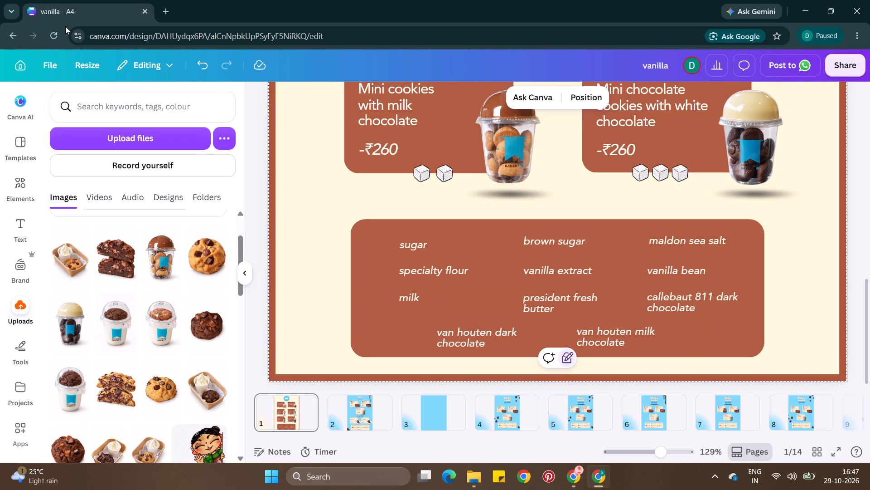
Search the elements for "sugar" and insert the white sugar cubes graphic on the page.
{"action": "left_click", "coordinate": [19, 177]}
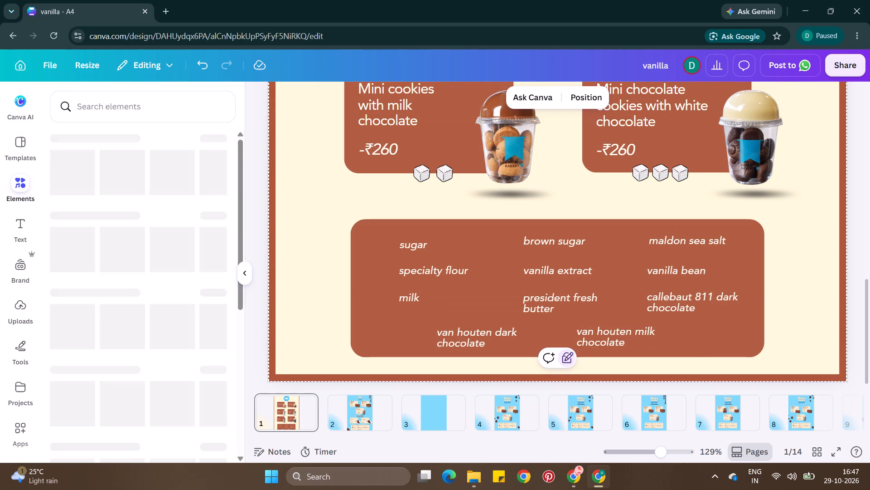
{"action": "left_click", "coordinate": [105, 107]}
{"action": "type", "text": "sugar"}
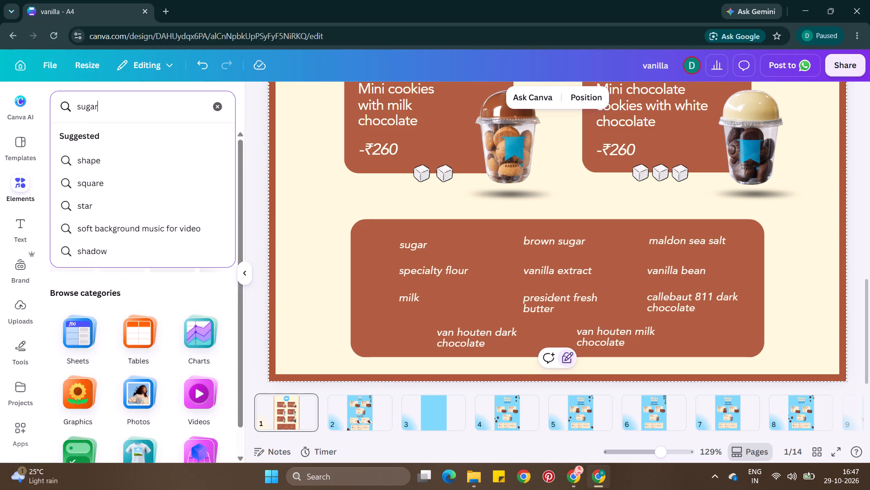
{"action": "key", "text": "Return"}
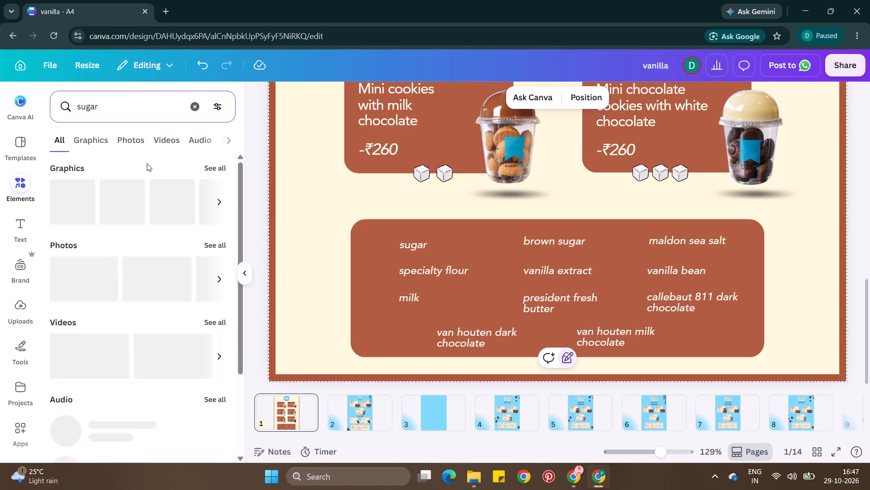
{"action": "left_click", "coordinate": [81, 207]}
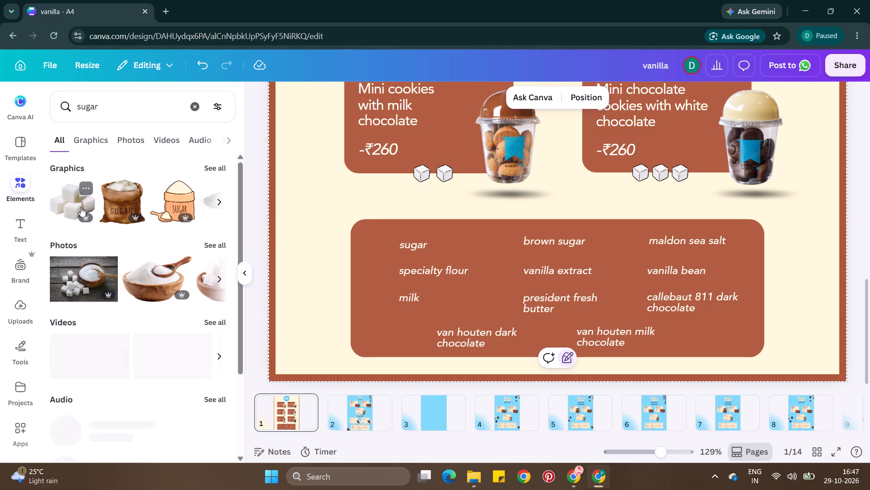
Shrink the sugar cubes graphic to icon size and place it just before the "sugar" label in the legend.
{"action": "scroll", "coordinate": [474, 247], "scroll_direction": "up", "scroll_amount": 1}
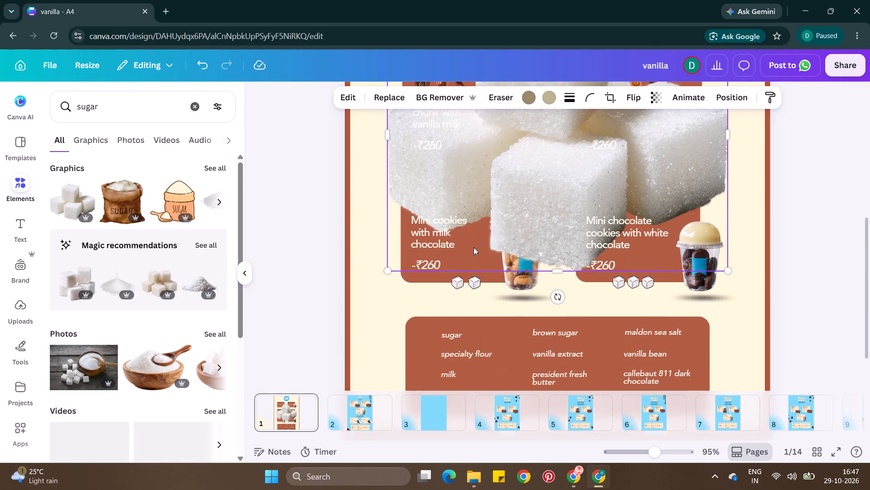
{"action": "scroll", "coordinate": [566, 220], "scroll_direction": "up", "scroll_amount": 2}
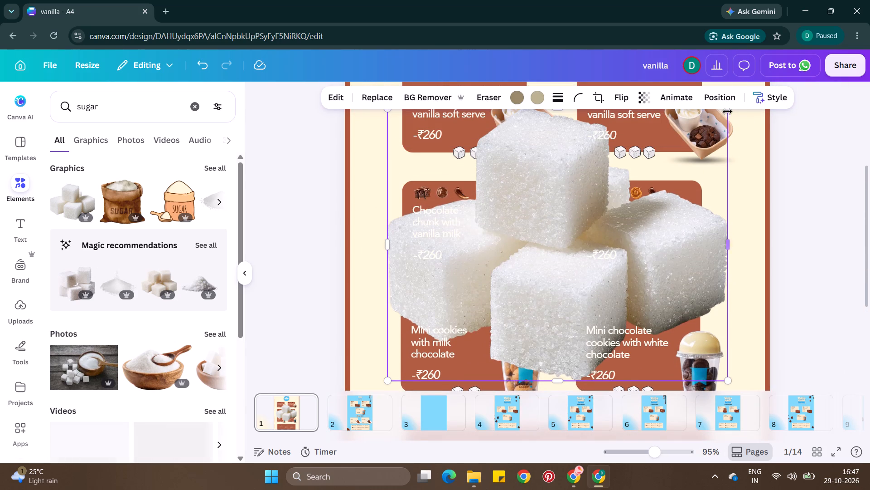
{"action": "left_click_drag", "start_coordinate": [729, 113], "coordinate": [545, 304]}
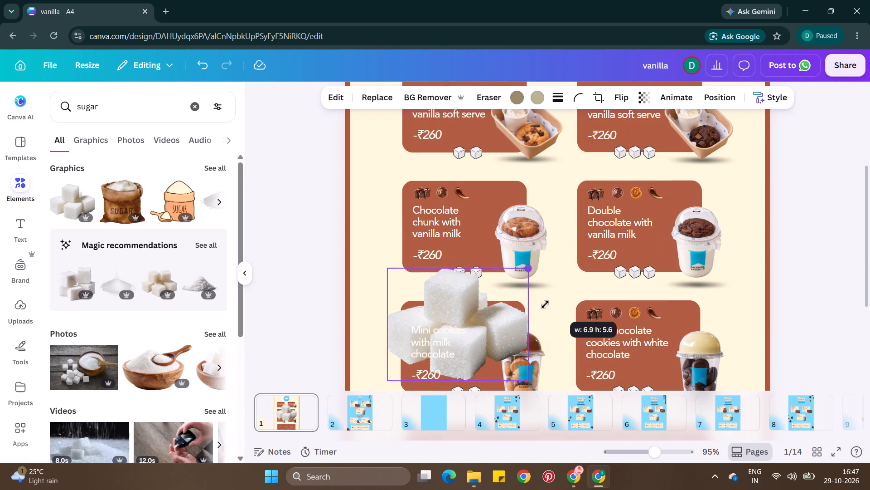
{"action": "left_click_drag", "start_coordinate": [545, 304], "coordinate": [526, 329]}
{"action": "scroll", "coordinate": [526, 329], "scroll_direction": "down", "scroll_amount": 1}
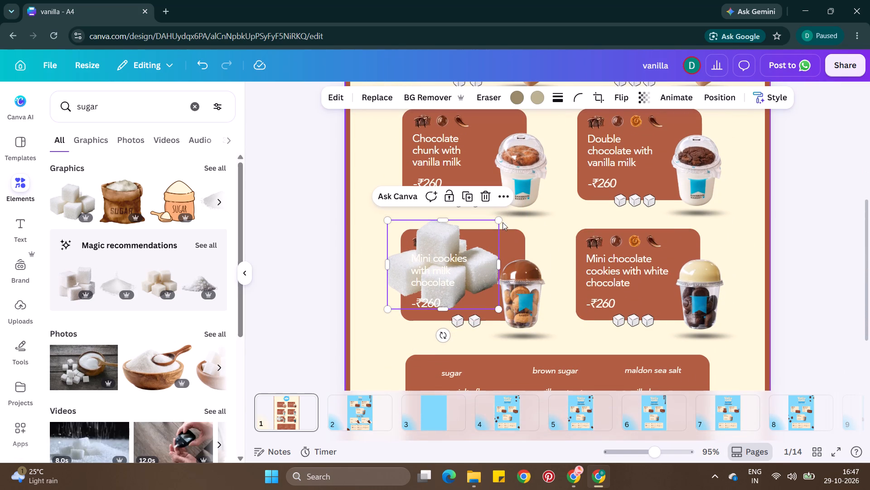
{"action": "left_click", "coordinate": [503, 222]}
{"action": "left_click_drag", "start_coordinate": [503, 222], "coordinate": [461, 294]}
{"action": "scroll", "coordinate": [461, 294], "scroll_direction": "down", "scroll_amount": 1}
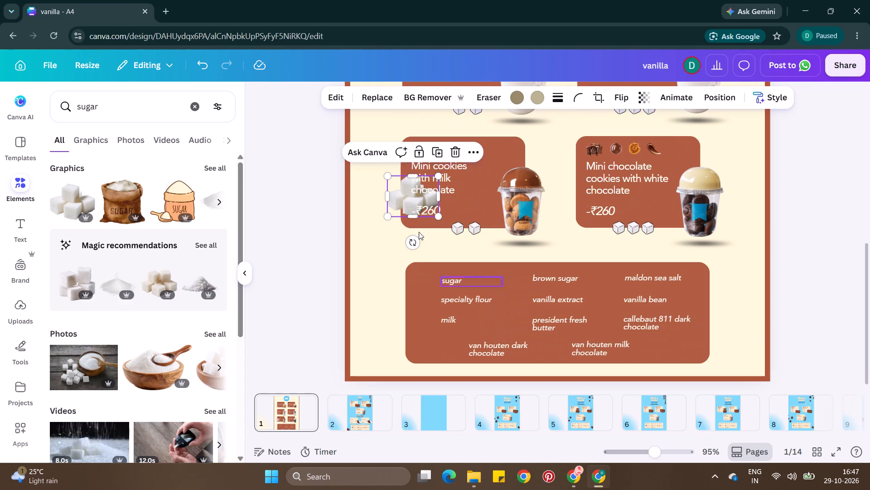
{"action": "left_click_drag", "start_coordinate": [399, 182], "coordinate": [406, 284]}
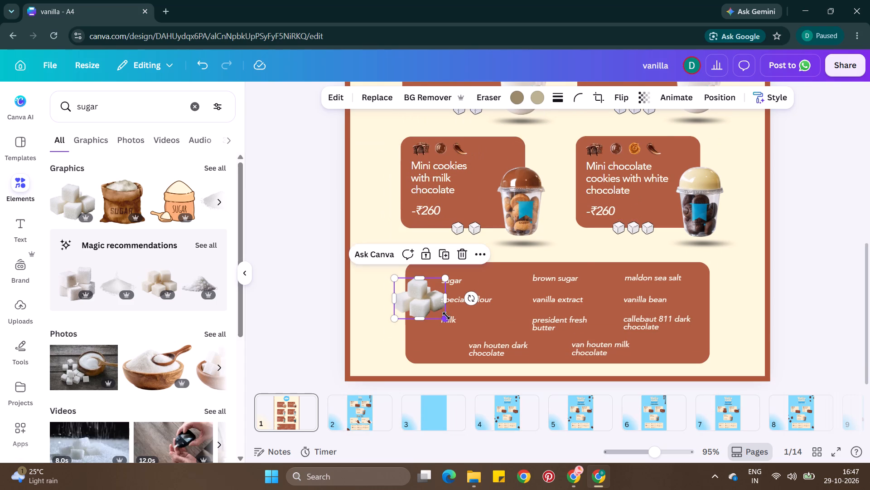
{"action": "left_click_drag", "start_coordinate": [446, 316], "coordinate": [410, 295]}
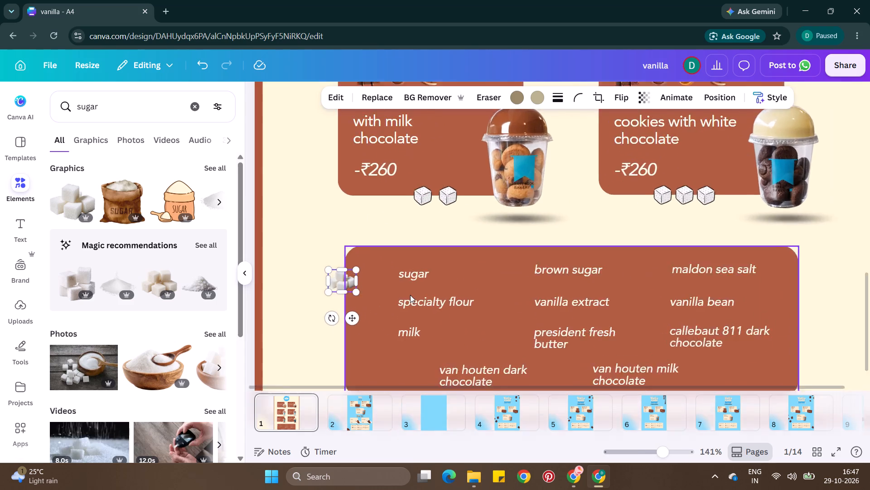
{"action": "scroll", "coordinate": [410, 295], "scroll_direction": "up", "scroll_amount": 1}
{"action": "left_click_drag", "start_coordinate": [336, 309], "coordinate": [386, 302]}
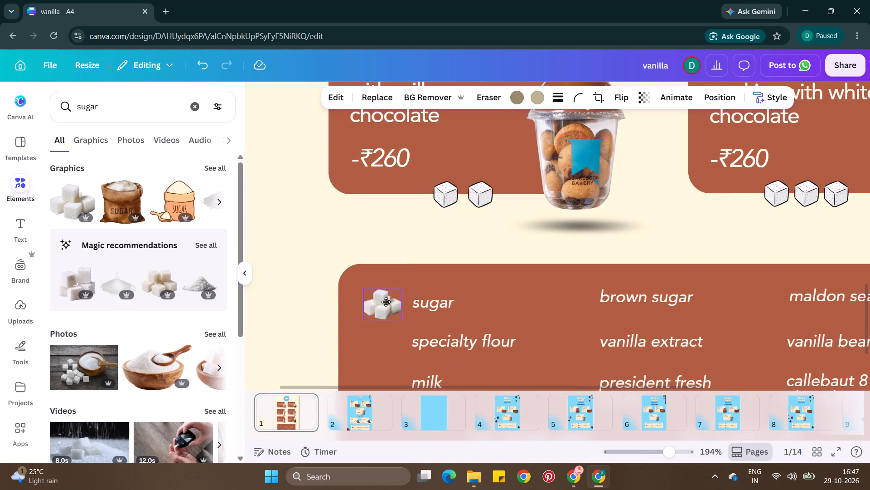
{"action": "left_click_drag", "start_coordinate": [386, 302], "coordinate": [386, 302]}
Delete the two outlined sugar cube icons beneath the "Mini cookies with milk chocolate" card.
{"action": "left_click", "coordinate": [434, 204]}
{"action": "key", "text": "BackSpace"}
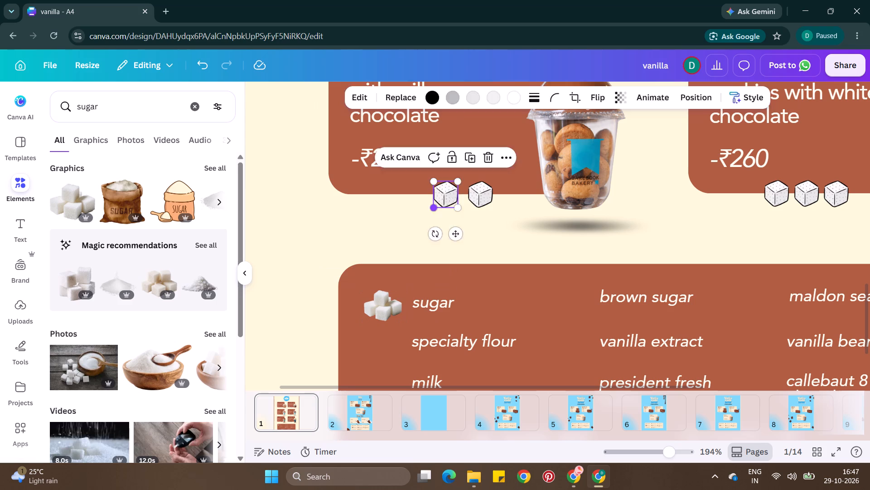
{"action": "left_click", "coordinate": [478, 208]}
{"action": "left_click", "coordinate": [478, 205]}
{"action": "key", "text": "BackSpace"}
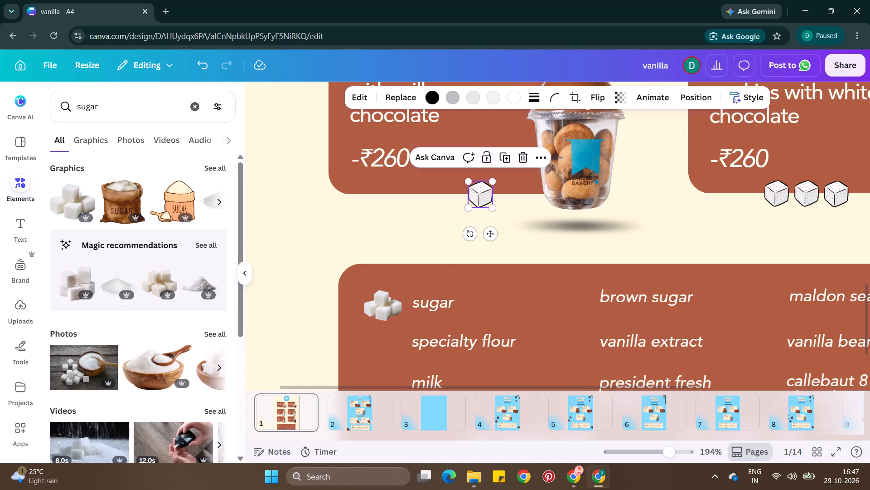
Nudge the sugar cubes graphic slightly upward to line up with the "sugar" label.
{"action": "left_click", "coordinate": [375, 305]}
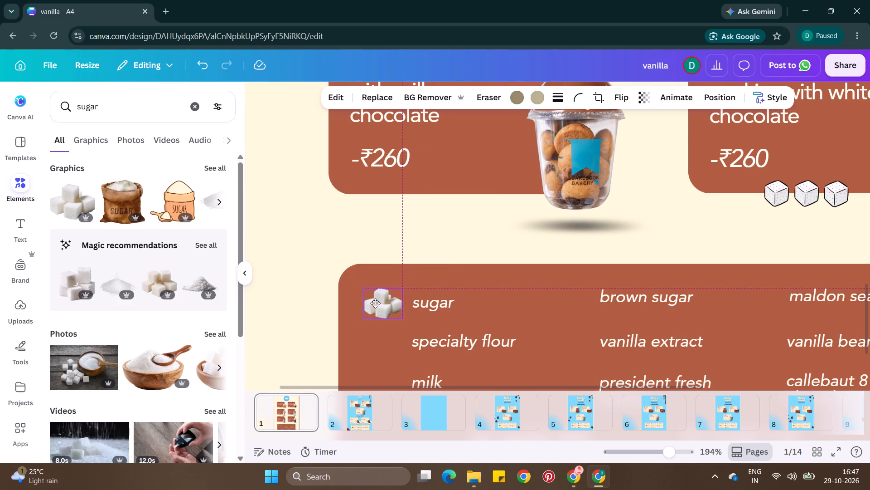
Search the elements for "brown sugar" and insert the stacked brown sugar cubes graphic on the page.
{"action": "left_click", "coordinate": [75, 105]}
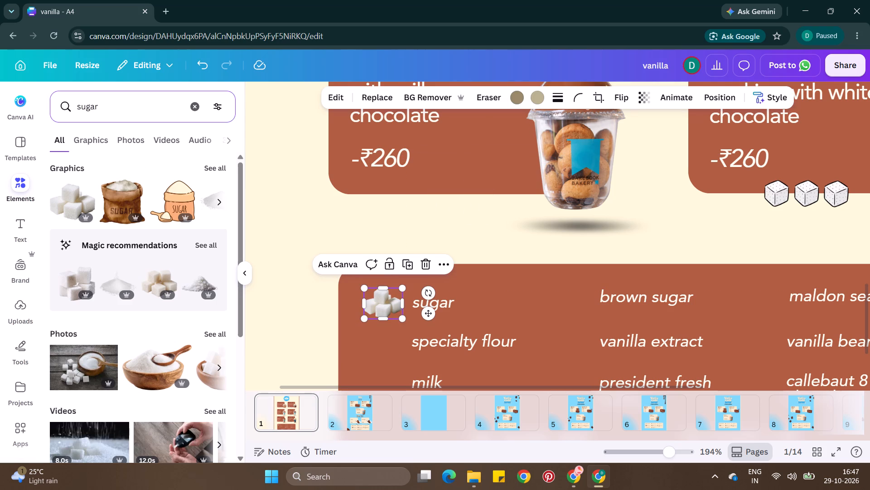
{"action": "left_click", "coordinate": [76, 106]}
{"action": "left_click", "coordinate": [76, 106]}
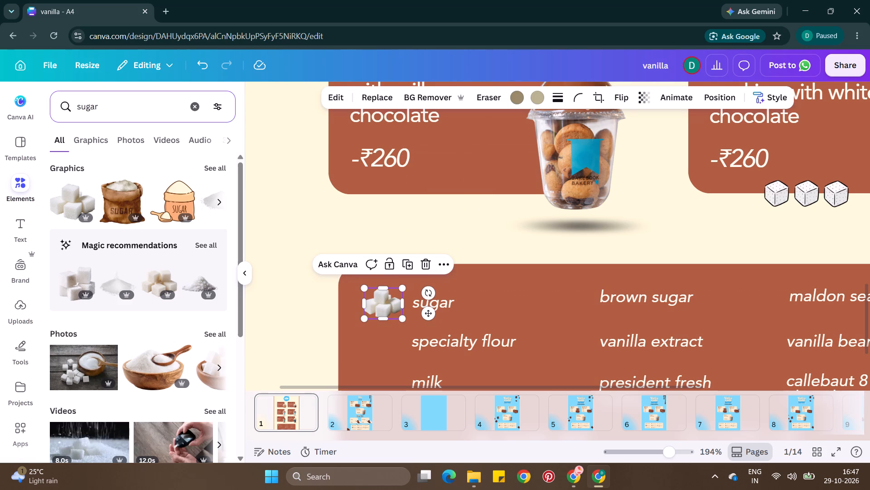
{"action": "left_click", "coordinate": [78, 106]}
{"action": "type", "text": "brown"}
{"action": "key", "text": "space"}
{"action": "key", "text": "Return"}
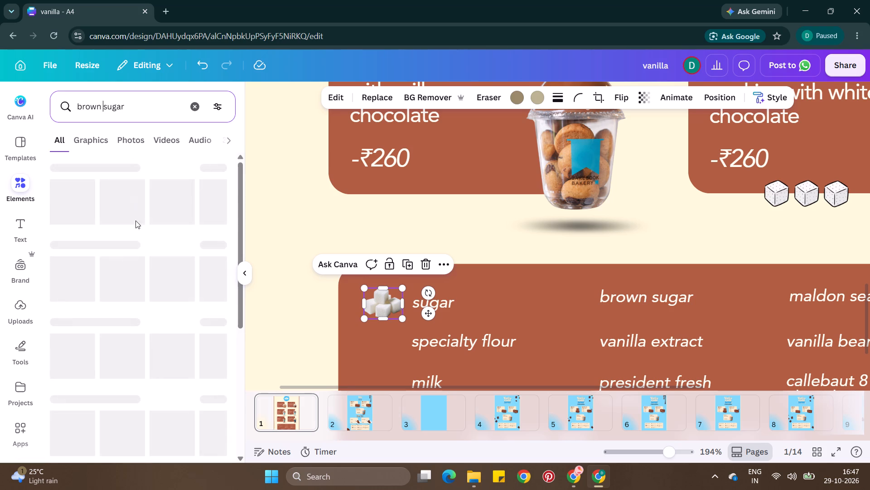
{"action": "scroll", "coordinate": [374, 224], "scroll_direction": "down", "scroll_amount": 1}
{"action": "scroll", "coordinate": [463, 232], "scroll_direction": "left", "scroll_amount": 1}
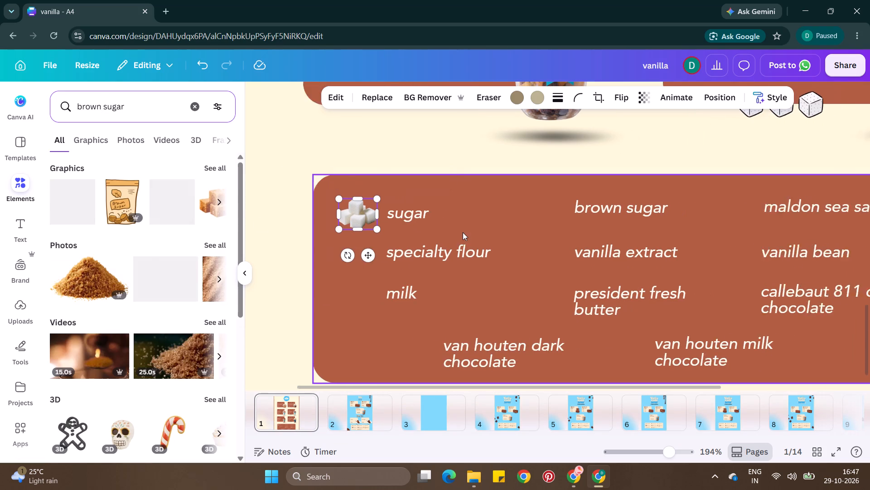
{"action": "scroll", "coordinate": [463, 232], "scroll_direction": "left", "scroll_amount": 1}
{"action": "scroll", "coordinate": [194, 218], "scroll_direction": "left", "scroll_amount": 4}
{"action": "scroll", "coordinate": [194, 218], "scroll_direction": "right", "scroll_amount": 1}
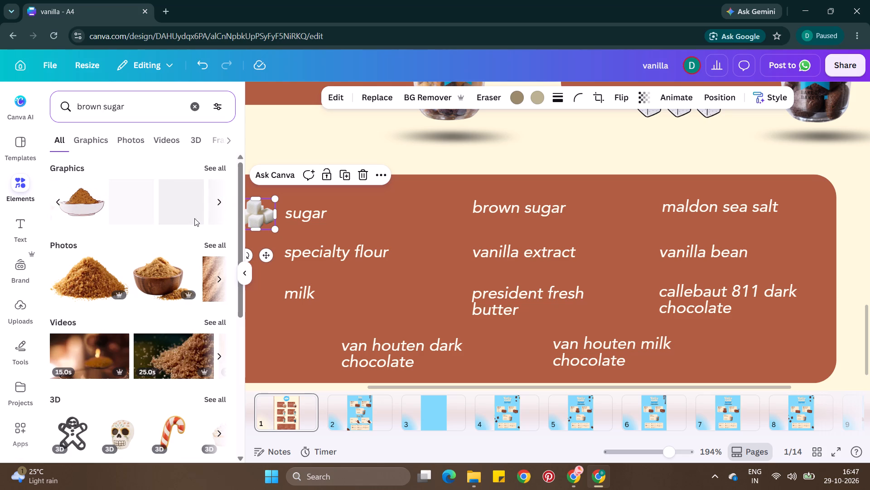
{"action": "scroll", "coordinate": [194, 218], "scroll_direction": "right", "scroll_amount": 3}
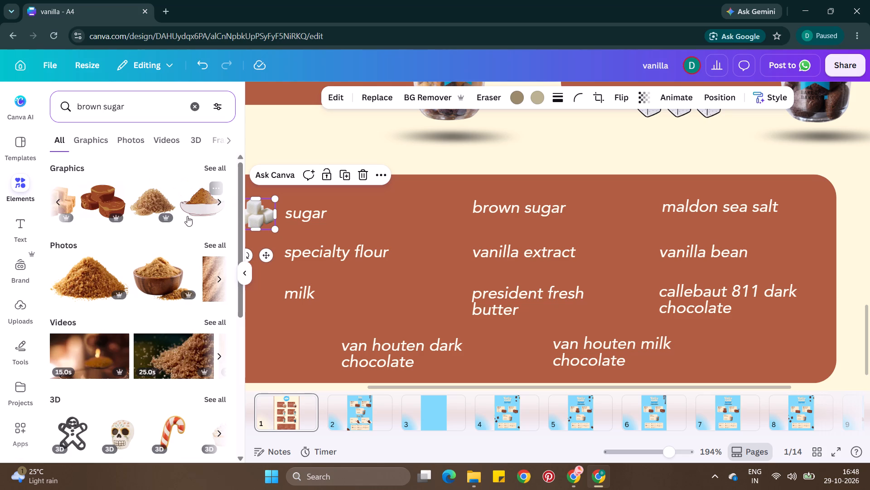
{"action": "scroll", "coordinate": [160, 211], "scroll_direction": "right", "scroll_amount": 2}
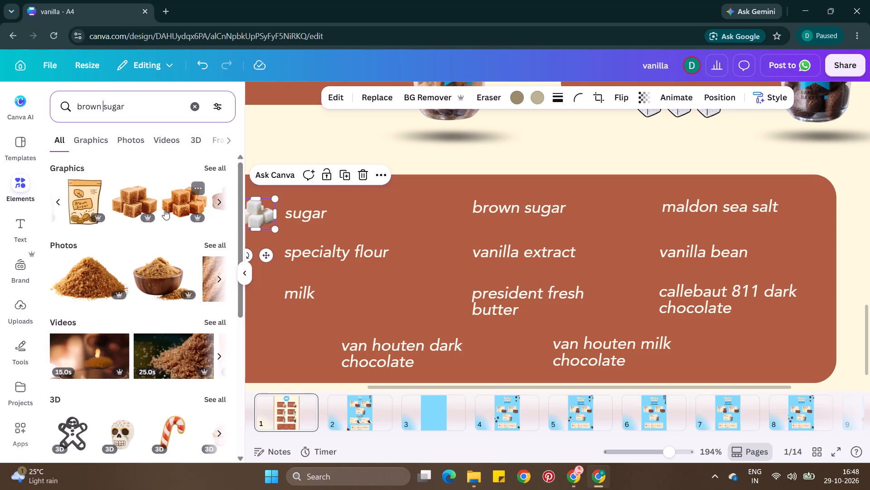
{"action": "left_click", "coordinate": [131, 195]}
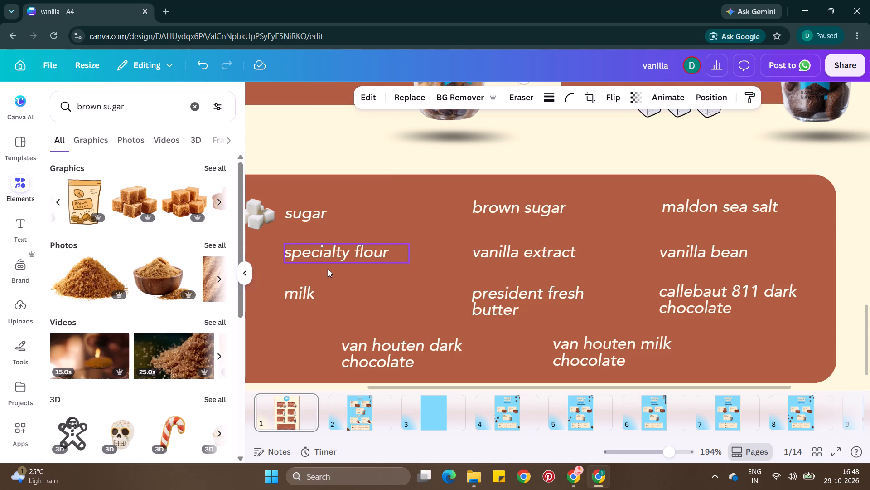
{"action": "scroll", "coordinate": [328, 269], "scroll_direction": "up", "scroll_amount": 2}
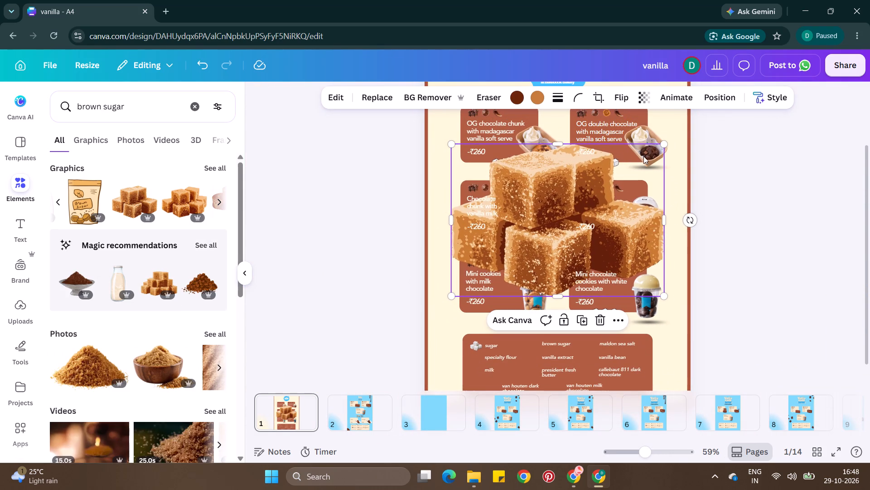
Shrink the brown sugar cubes graphic to icon size and bring it down into the ingredient legend.
{"action": "left_click", "coordinate": [670, 142]}
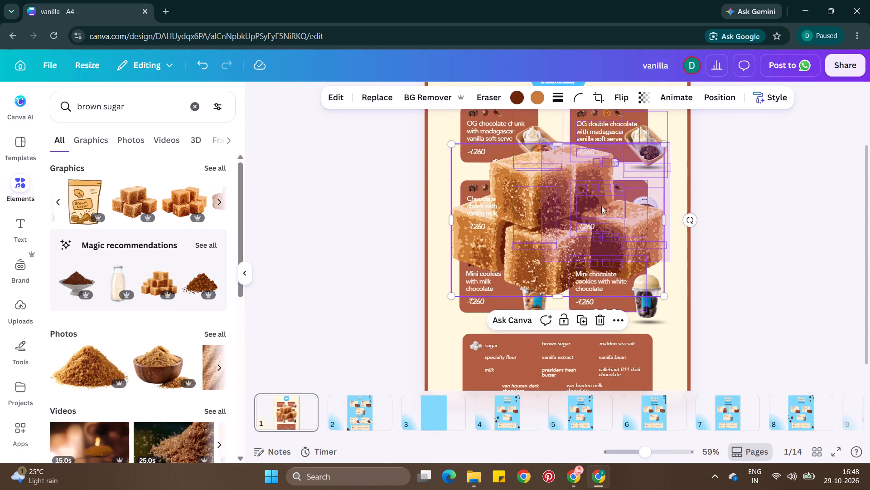
{"action": "left_click", "coordinate": [557, 148]}
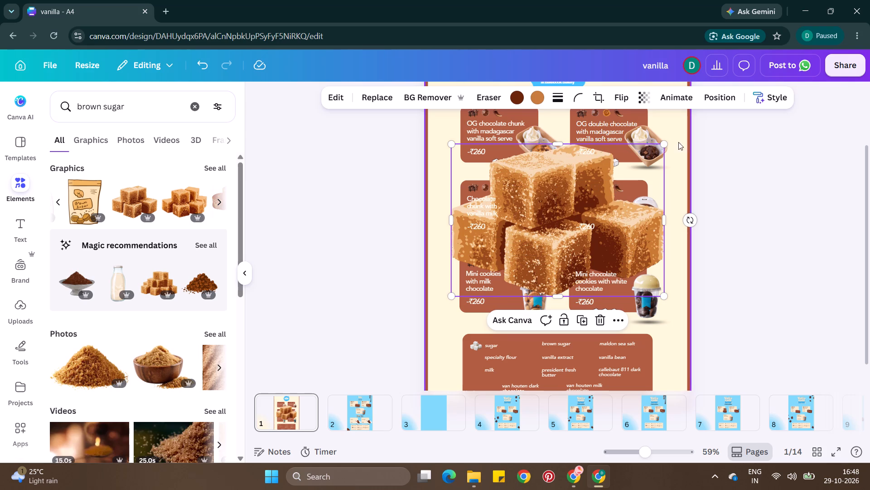
{"action": "left_click_drag", "start_coordinate": [666, 142], "coordinate": [495, 286]}
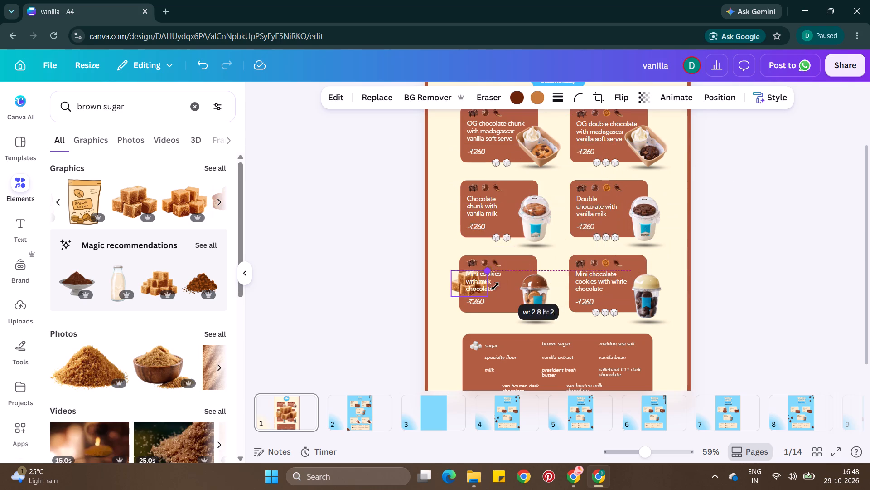
{"action": "left_click_drag", "start_coordinate": [495, 286], "coordinate": [494, 286]}
{"action": "scroll", "coordinate": [494, 286], "scroll_direction": "down", "scroll_amount": 2}
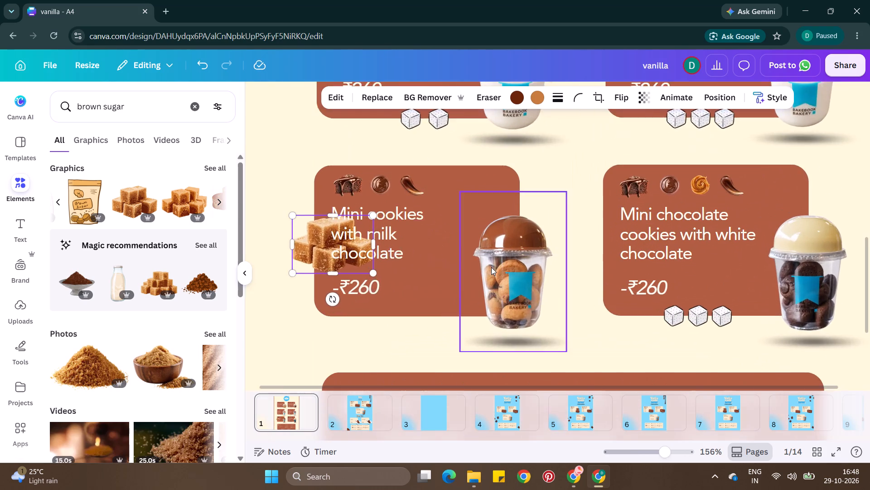
{"action": "scroll", "coordinate": [491, 267], "scroll_direction": "down", "scroll_amount": 1}
{"action": "scroll", "coordinate": [338, 201], "scroll_direction": "down", "scroll_amount": 1}
{"action": "left_click_drag", "start_coordinate": [306, 109], "coordinate": [368, 251]}
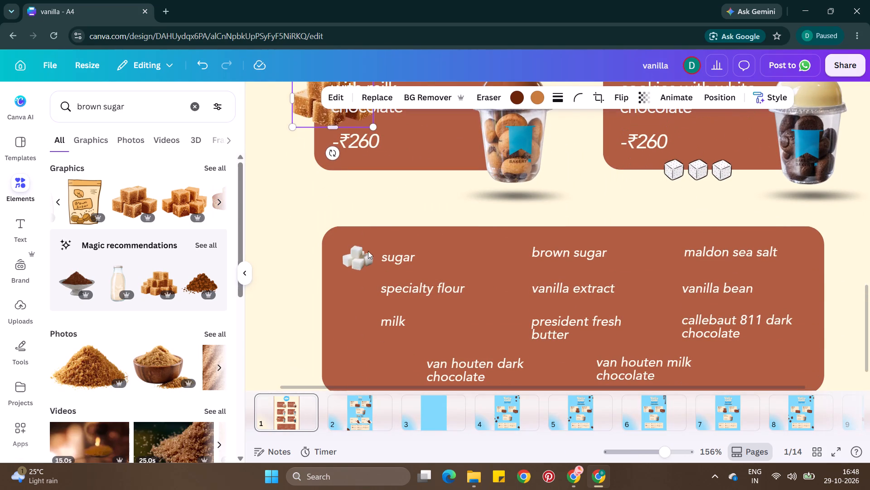
{"action": "left_click_drag", "start_coordinate": [368, 251], "coordinate": [396, 318]}
{"action": "left_click_drag", "start_coordinate": [380, 335], "coordinate": [418, 322]}
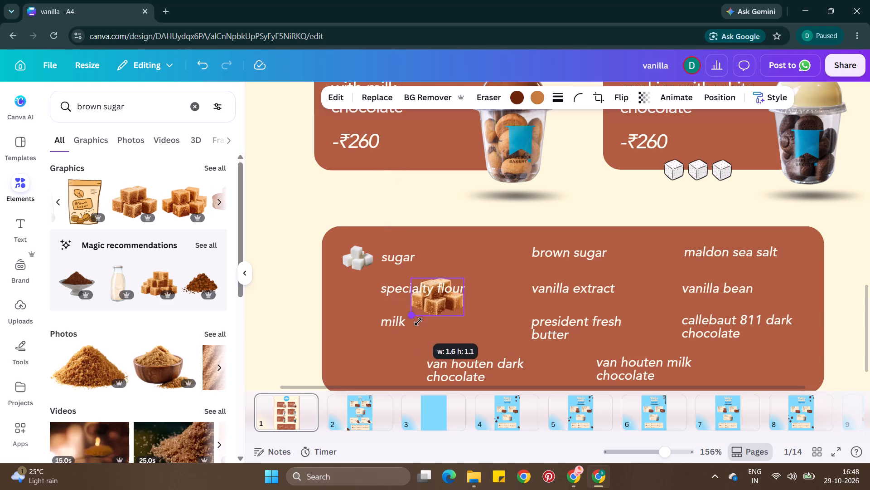
{"action": "left_click_drag", "start_coordinate": [418, 322], "coordinate": [432, 312]}
Place the small brown sugar cubes graphic just before the "brown sugar" label in the legend.
{"action": "double_click", "coordinate": [453, 296]}
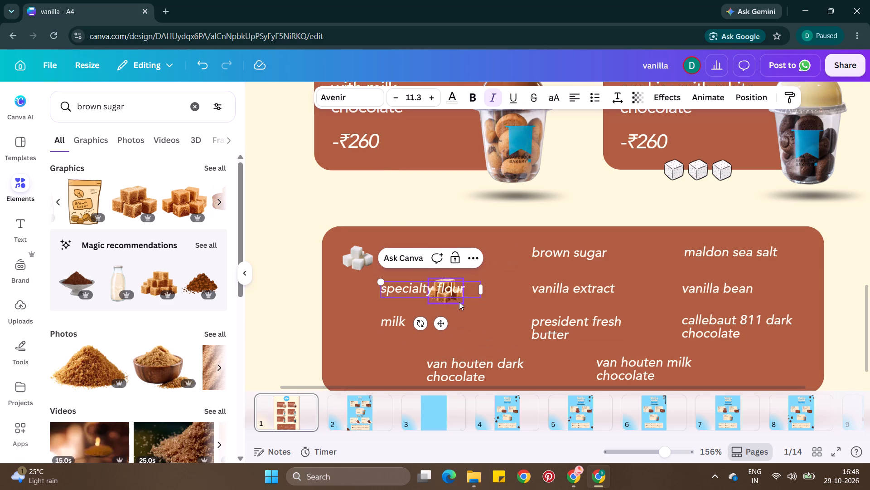
{"action": "left_click", "coordinate": [459, 302]}
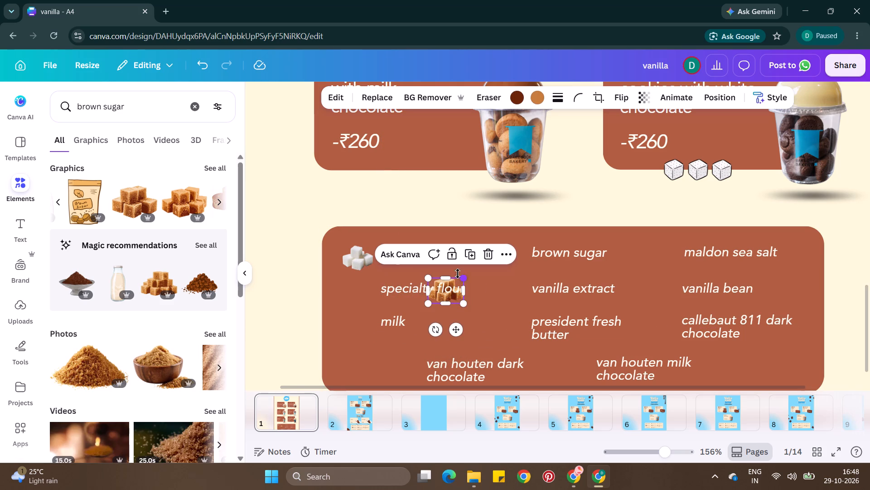
{"action": "left_click_drag", "start_coordinate": [456, 333], "coordinate": [516, 304]}
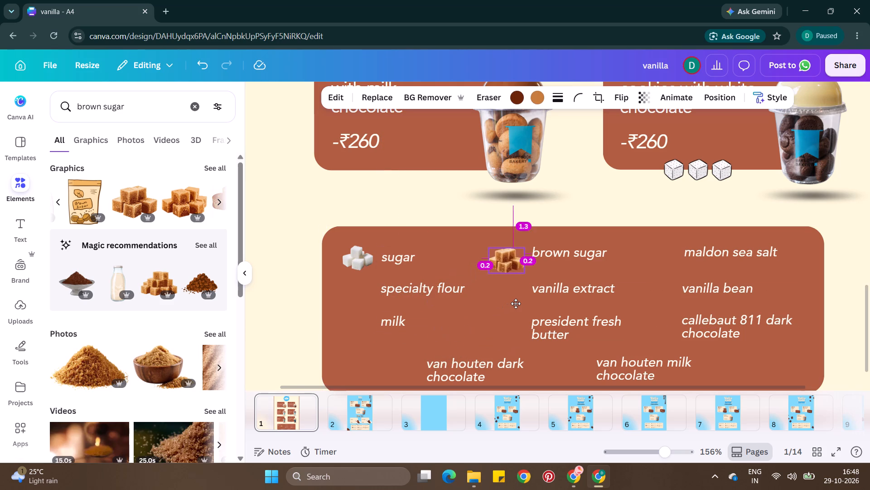
{"action": "left_click_drag", "start_coordinate": [516, 304], "coordinate": [516, 302]}
Raise the "sugar" label and both sugar cube graphics slightly to line up with the "brown sugar" label.
{"action": "left_click", "coordinate": [573, 252]}
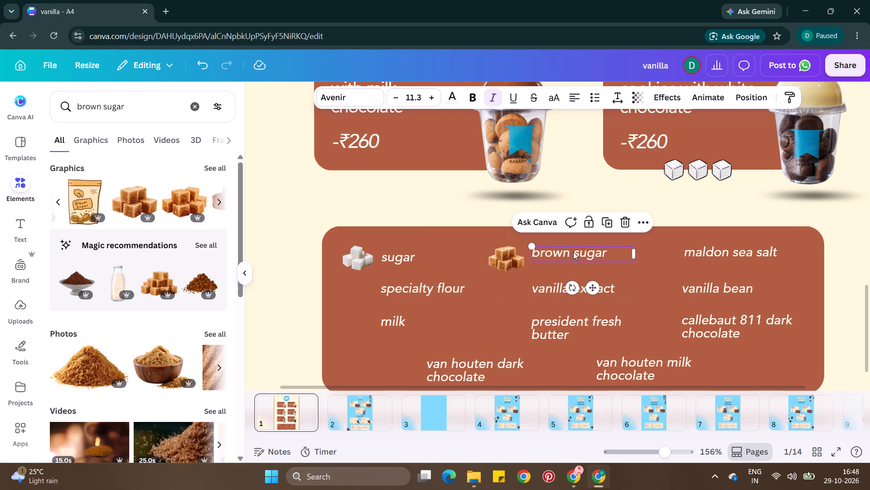
{"action": "left_click_drag", "start_coordinate": [396, 257], "coordinate": [397, 255]}
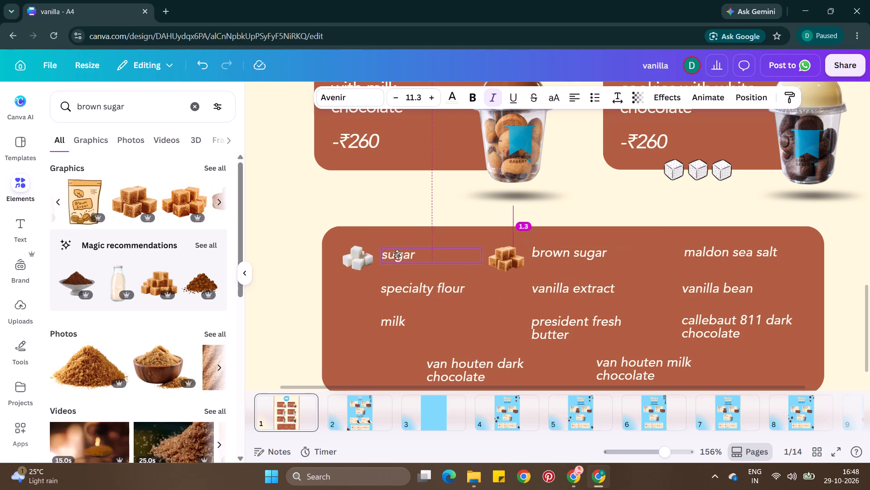
{"action": "left_click_drag", "start_coordinate": [397, 255], "coordinate": [397, 252]}
{"action": "left_click", "coordinate": [365, 254]}
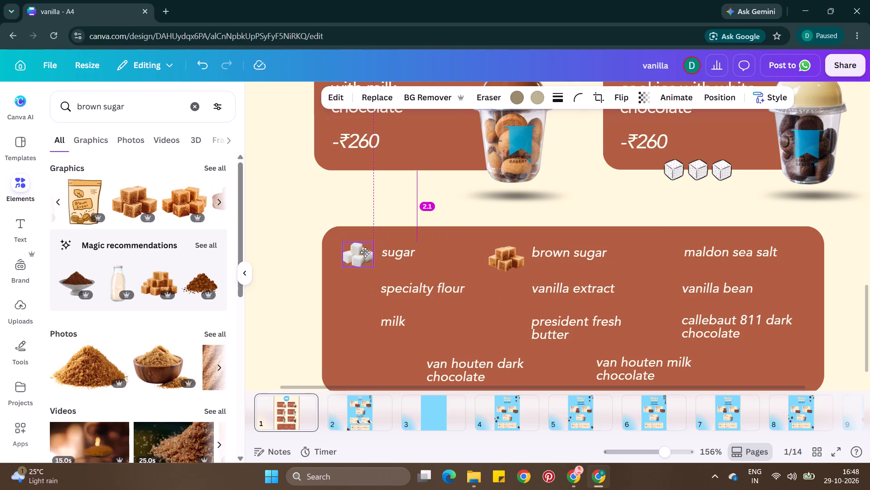
{"action": "left_click_drag", "start_coordinate": [502, 262], "coordinate": [502, 257]}
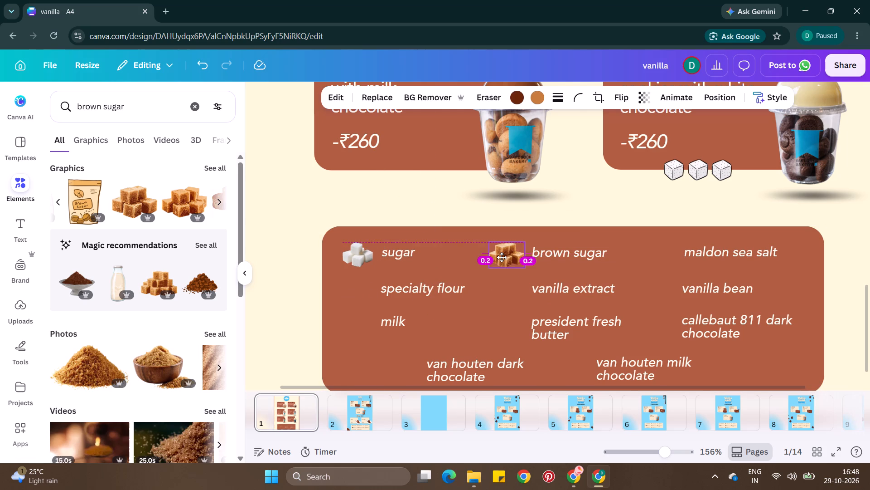
{"action": "left_click_drag", "start_coordinate": [502, 257], "coordinate": [501, 257]}
{"action": "left_click", "coordinate": [501, 317]}
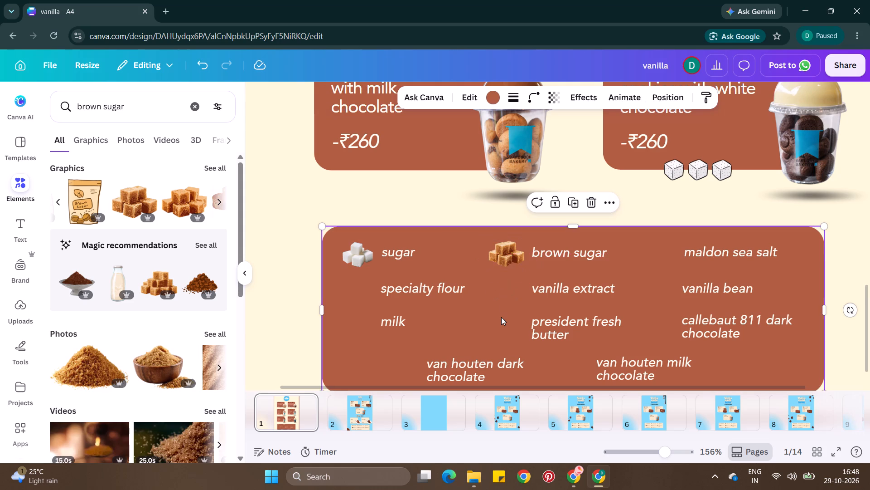
Shrink the brown sugar cubes graphic slightly to match the white sugar cubes graphic.
{"action": "left_click", "coordinate": [516, 250]}
{"action": "left_click_drag", "start_coordinate": [525, 242], "coordinate": [525, 249]}
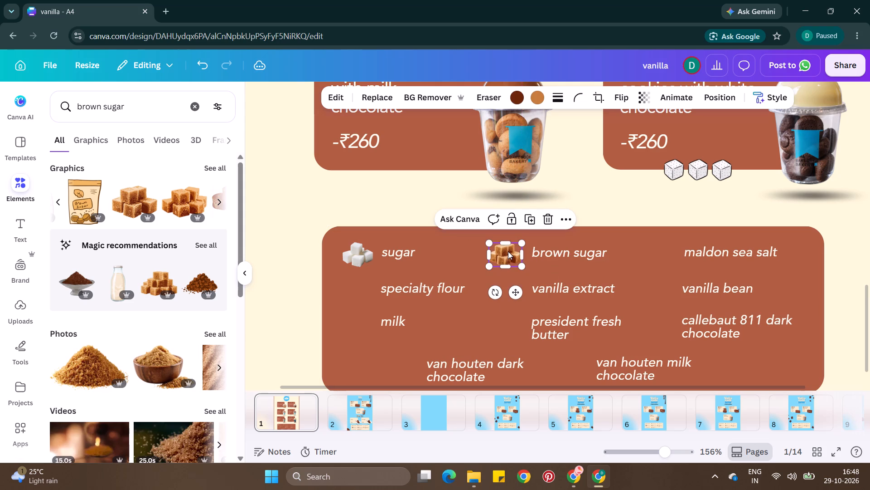
{"action": "left_click", "coordinate": [508, 251]}
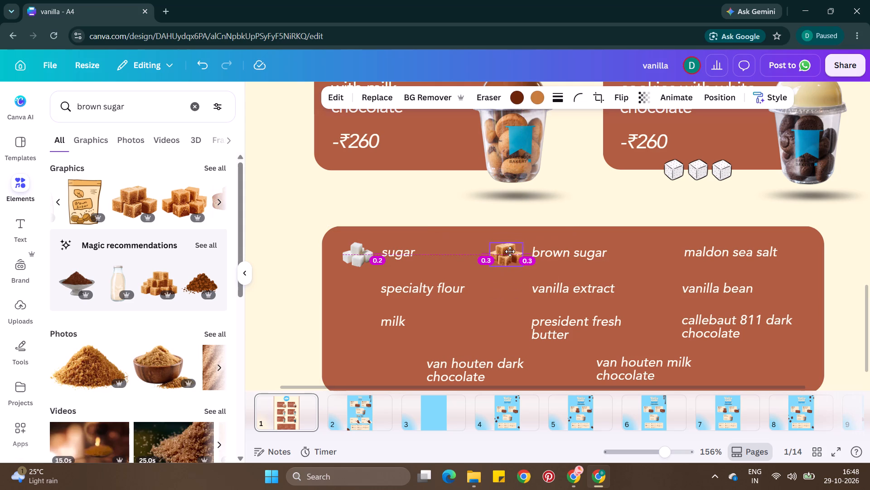
Search the elements for "maldon sea salt", copied from the legend label, and browse the graphics.
{"action": "double_click", "coordinate": [696, 245]}
{"action": "double_click", "coordinate": [697, 251]}
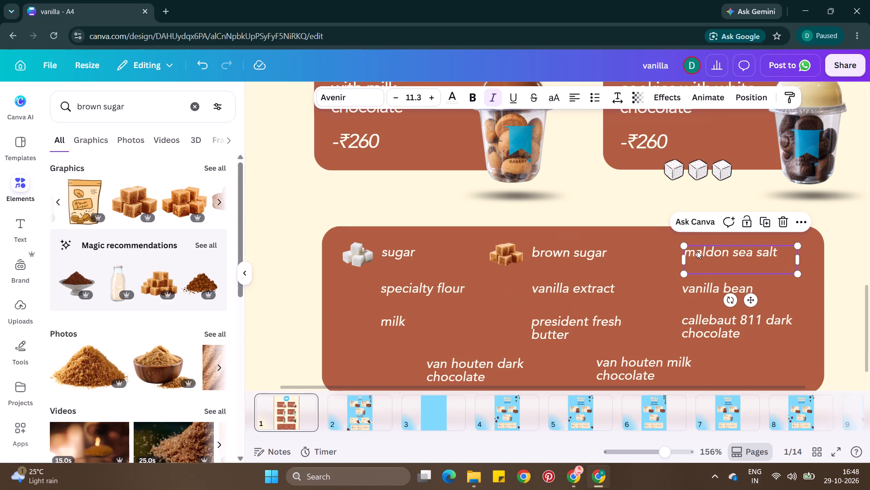
{"action": "key", "text": "ctrl+a"}
{"action": "key", "text": "ctrl+c"}
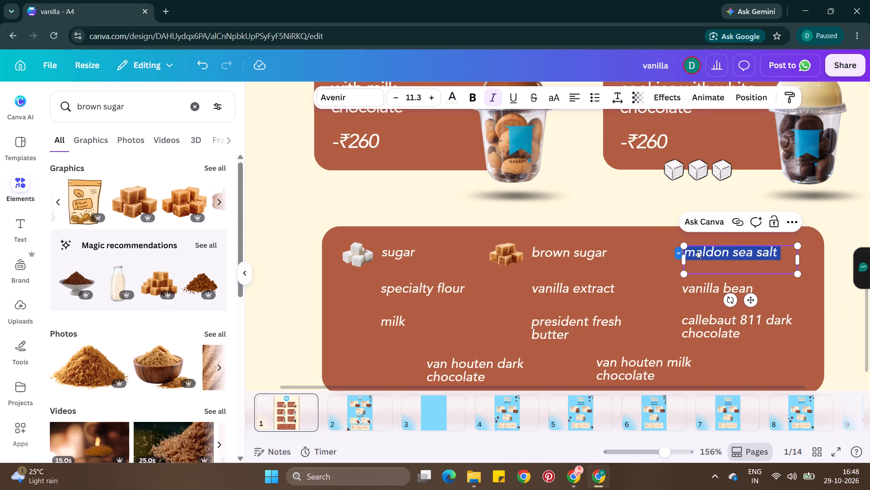
{"action": "left_click_drag", "start_coordinate": [155, 110], "coordinate": [51, 111]}
{"action": "key", "text": "ctrl+v"}
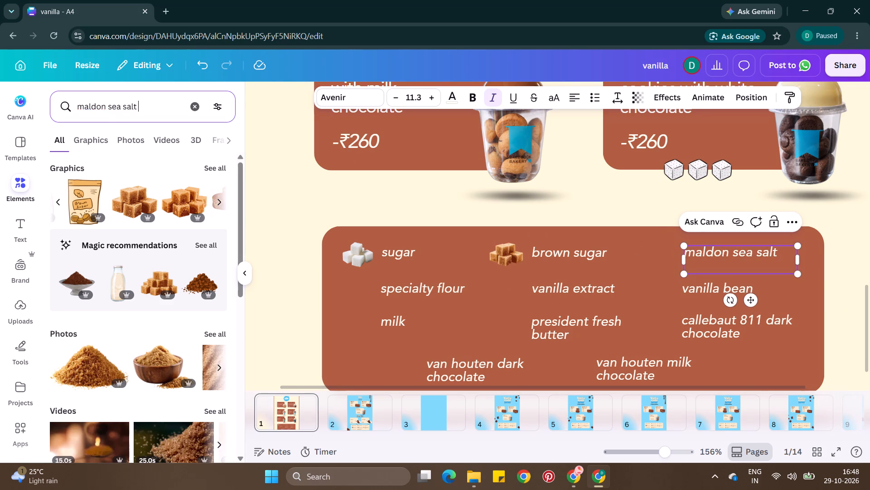
{"action": "key", "text": "Return"}
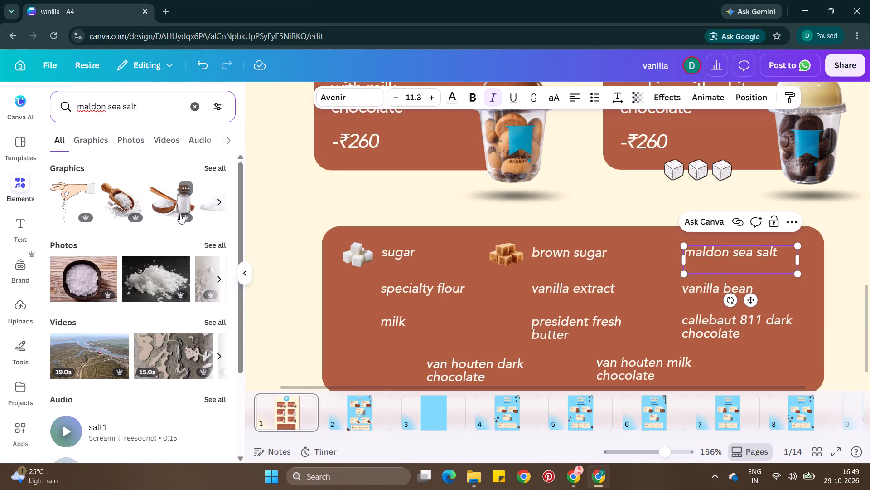
{"action": "scroll", "coordinate": [166, 234], "scroll_direction": "left", "scroll_amount": 3}
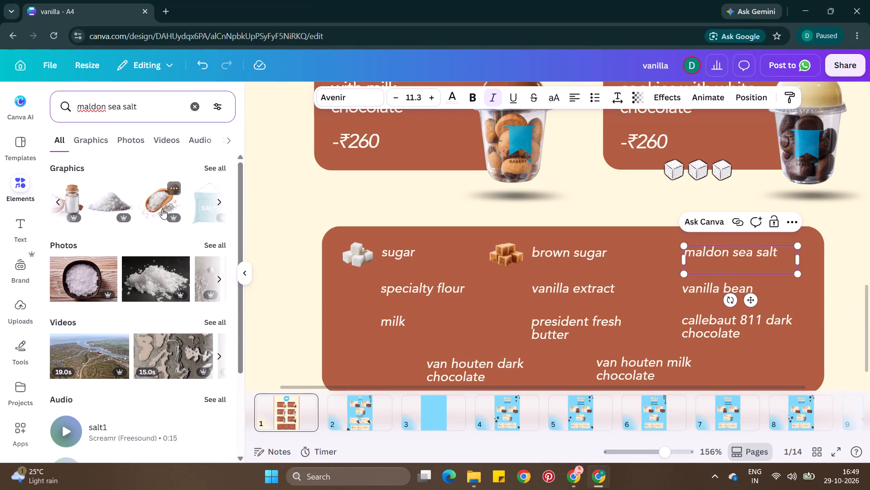
{"action": "scroll", "coordinate": [162, 209], "scroll_direction": "left", "scroll_amount": 4}
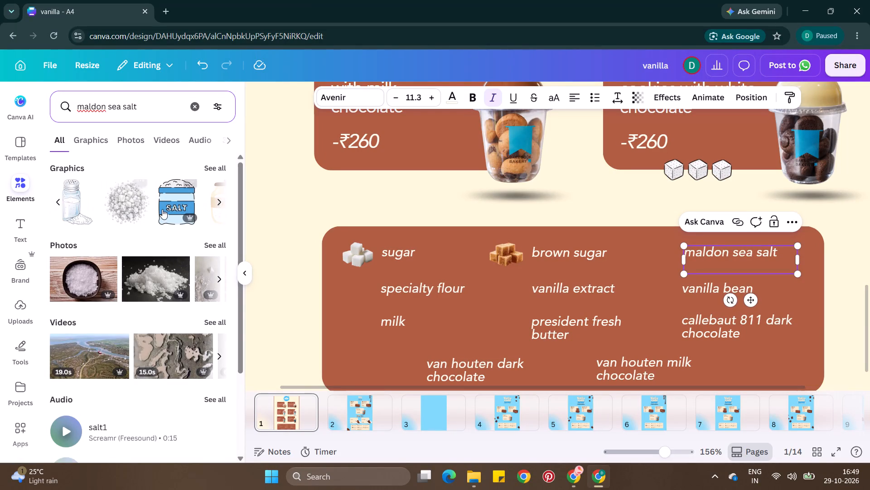
Shorten the elements search to "sea salt" and insert the round pile of loose white salt crystals graphic.
{"action": "double_click", "coordinate": [91, 103]}
{"action": "key", "text": "BackSpace"}
{"action": "key", "text": "Return"}
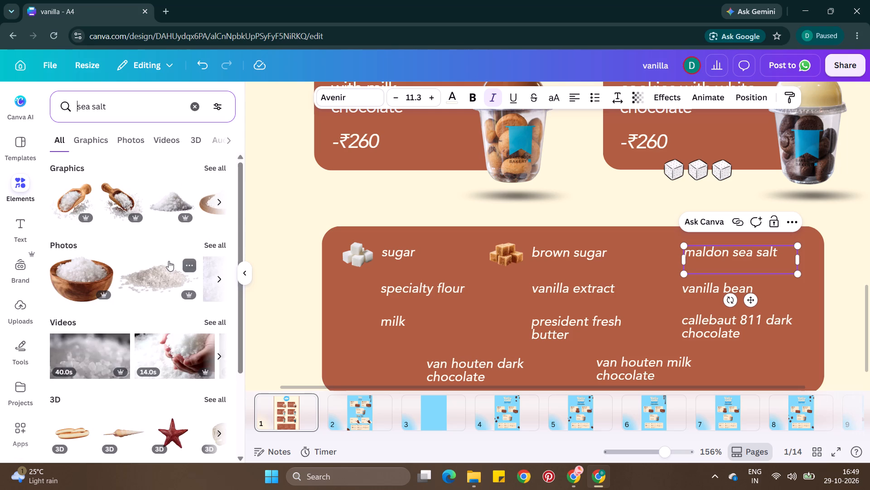
{"action": "scroll", "coordinate": [169, 261], "scroll_direction": "left", "scroll_amount": 1}
{"action": "scroll", "coordinate": [180, 198], "scroll_direction": "left", "scroll_amount": 1}
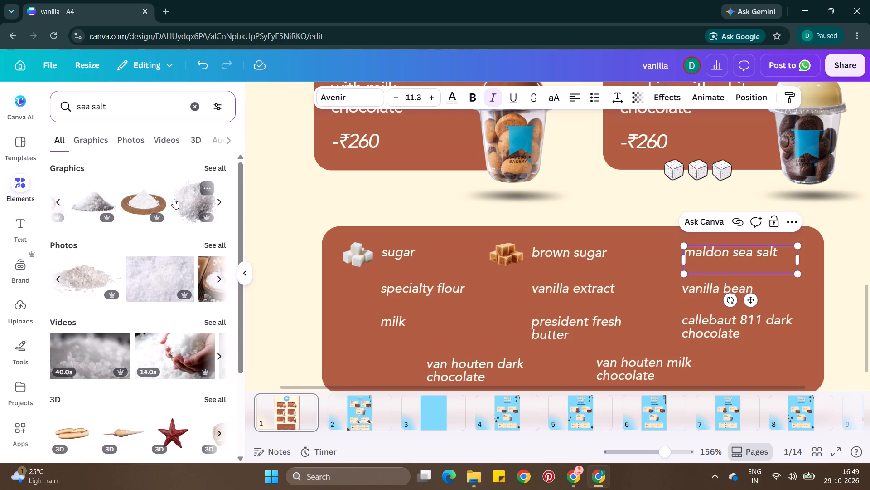
{"action": "scroll", "coordinate": [174, 199], "scroll_direction": "left", "scroll_amount": 1}
{"action": "scroll", "coordinate": [174, 199], "scroll_direction": "up", "scroll_amount": 1}
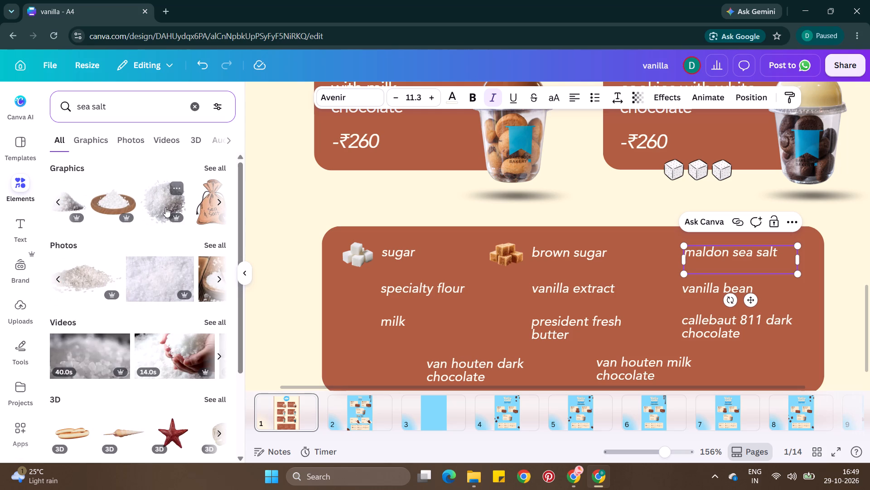
{"action": "scroll", "coordinate": [121, 294], "scroll_direction": "right", "scroll_amount": 2}
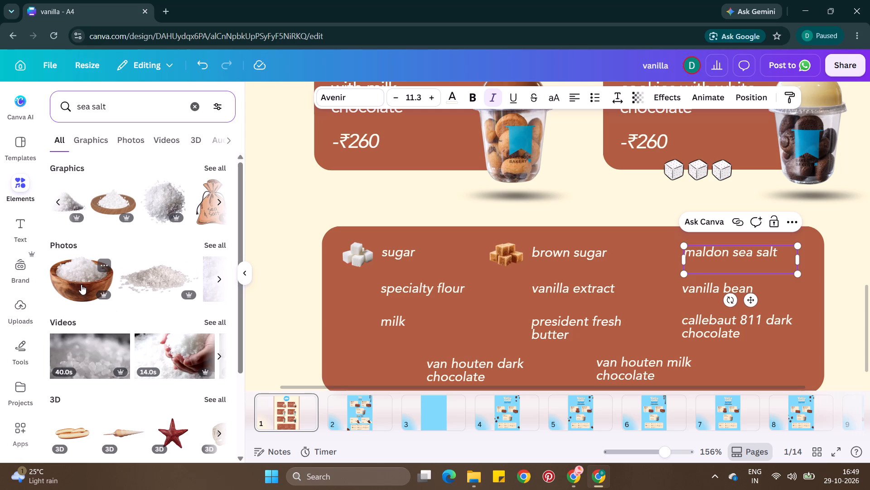
{"action": "scroll", "coordinate": [183, 209], "scroll_direction": "left", "scroll_amount": 1}
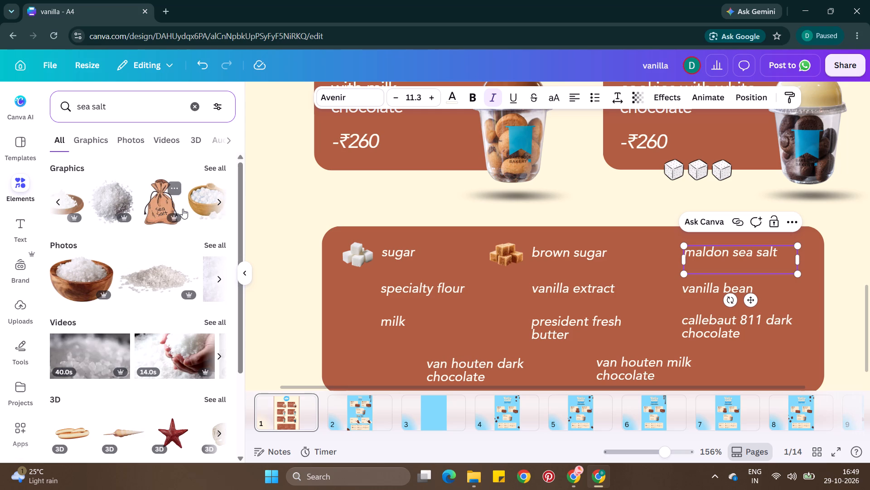
{"action": "scroll", "coordinate": [169, 214], "scroll_direction": "left", "scroll_amount": 1}
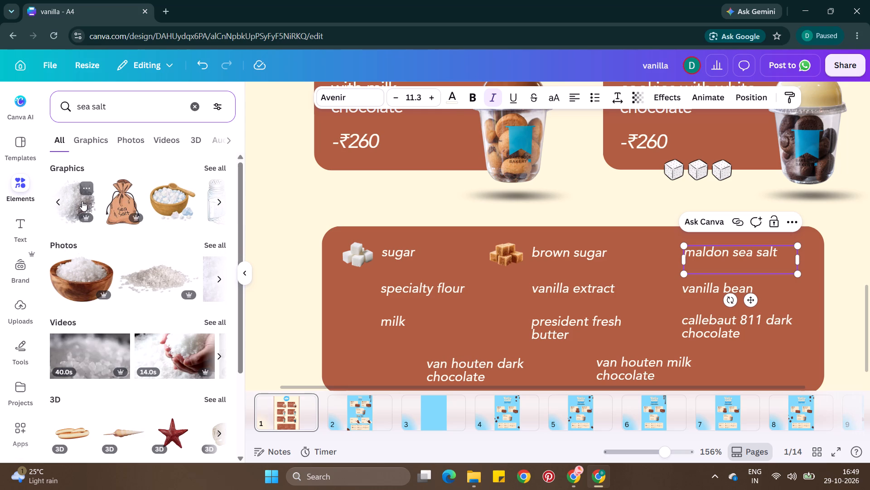
{"action": "left_click", "coordinate": [82, 201]}
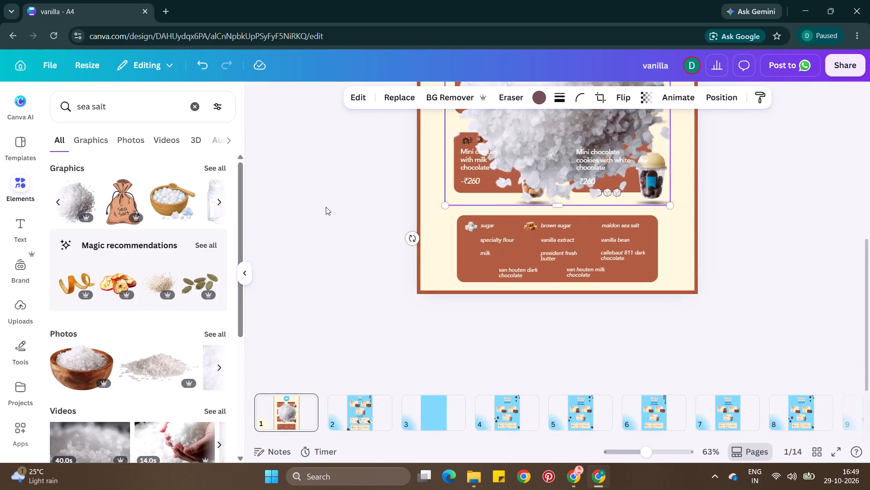
Shrink the salt crystals graphic to about 0.7 by 0.7 and place it just before the "maldon sea salt" label.
{"action": "scroll", "coordinate": [326, 207], "scroll_direction": "up", "scroll_amount": 1}
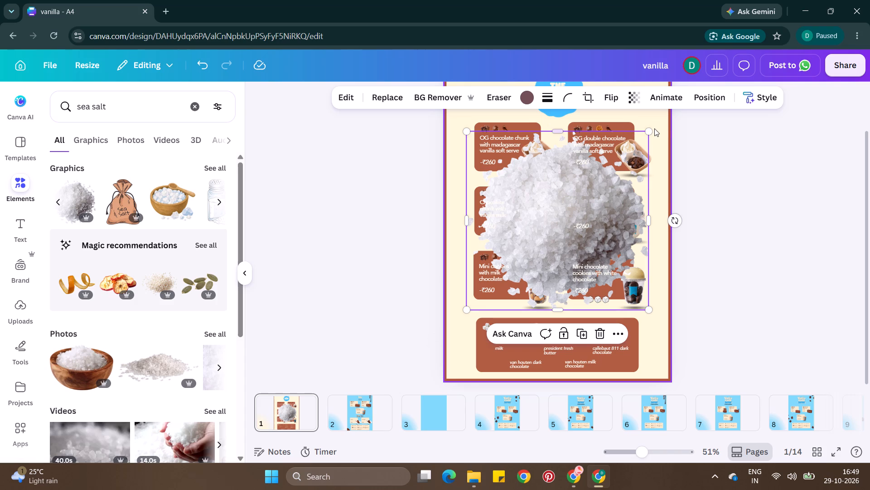
{"action": "left_click_drag", "start_coordinate": [652, 129], "coordinate": [487, 310]}
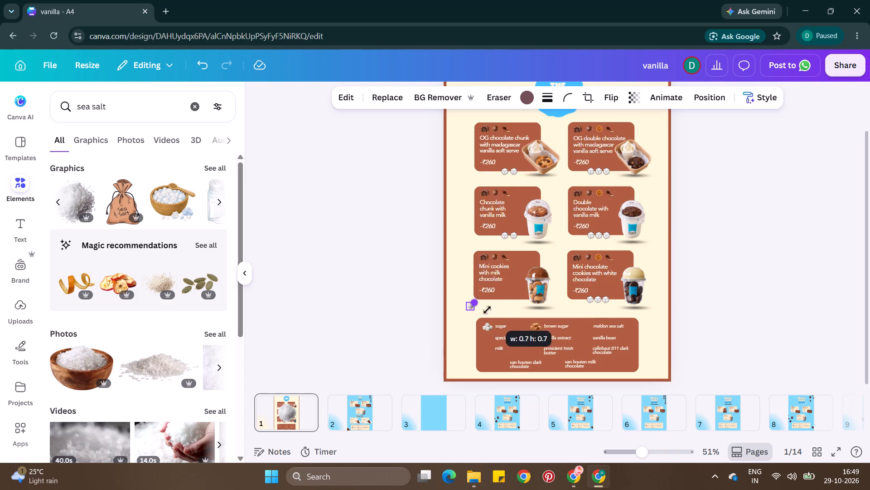
{"action": "scroll", "coordinate": [487, 310], "scroll_direction": "down", "scroll_amount": 1}
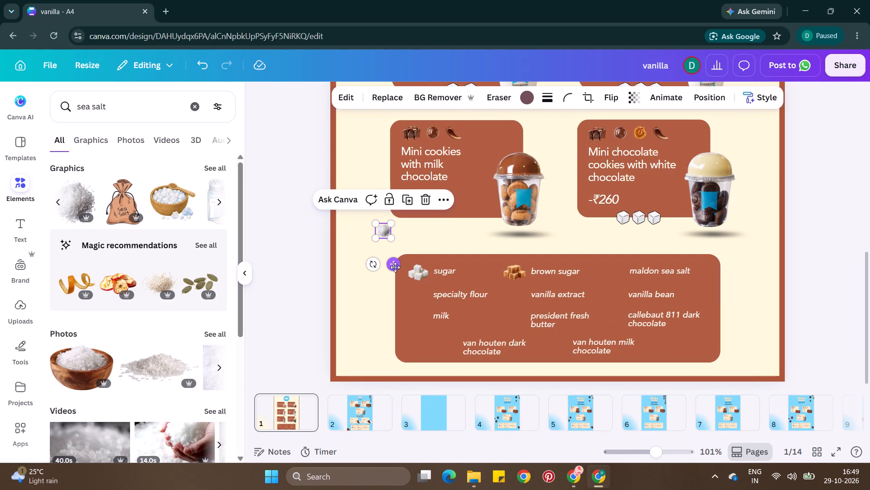
{"action": "left_click_drag", "start_coordinate": [395, 267], "coordinate": [674, 318]}
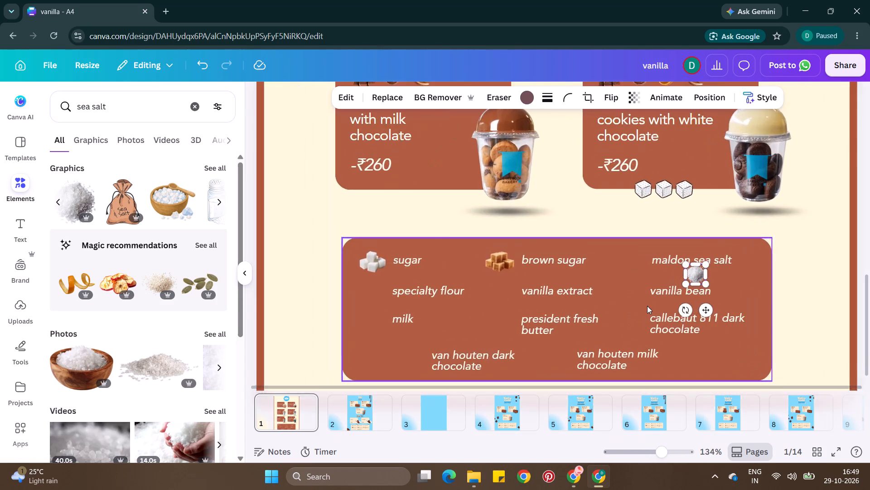
{"action": "left_click_drag", "start_coordinate": [740, 242], "coordinate": [734, 242]}
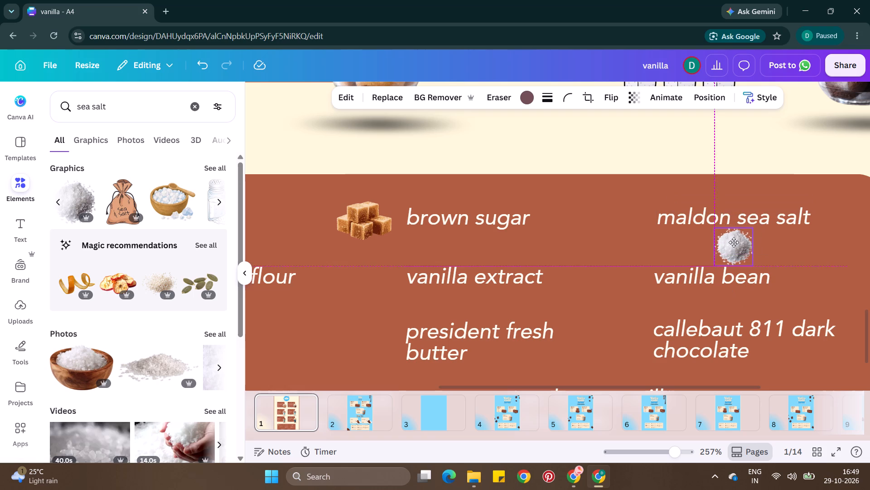
{"action": "left_click_drag", "start_coordinate": [734, 242], "coordinate": [628, 216]}
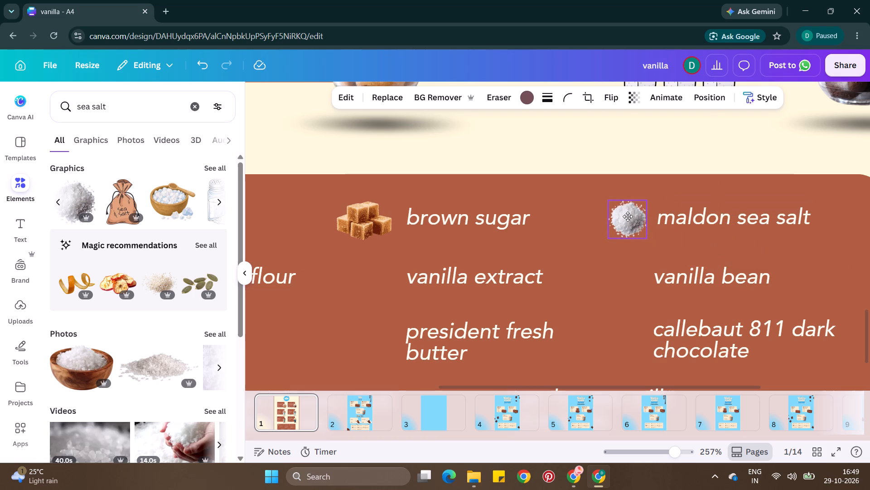
Nudge the salt crystals graphic slightly into line with the "maldon sea salt" label.
{"action": "left_click_drag", "start_coordinate": [628, 216], "coordinate": [628, 215]}
Search the elements for "flour" and browse the graphics and photos for a realistic flour image.
{"action": "scroll", "coordinate": [329, 270], "scroll_direction": "right", "scroll_amount": 1}
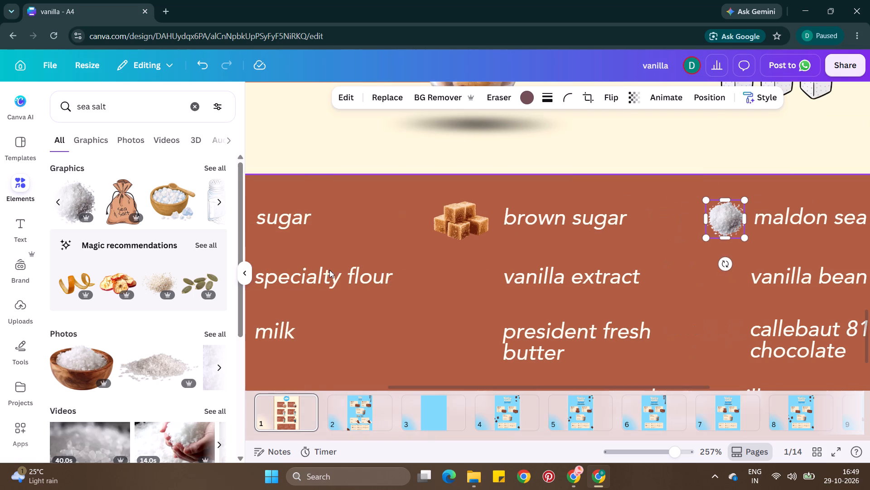
{"action": "scroll", "coordinate": [329, 270], "scroll_direction": "right", "scroll_amount": 1}
{"action": "left_click_drag", "start_coordinate": [154, 113], "coordinate": [71, 100]}
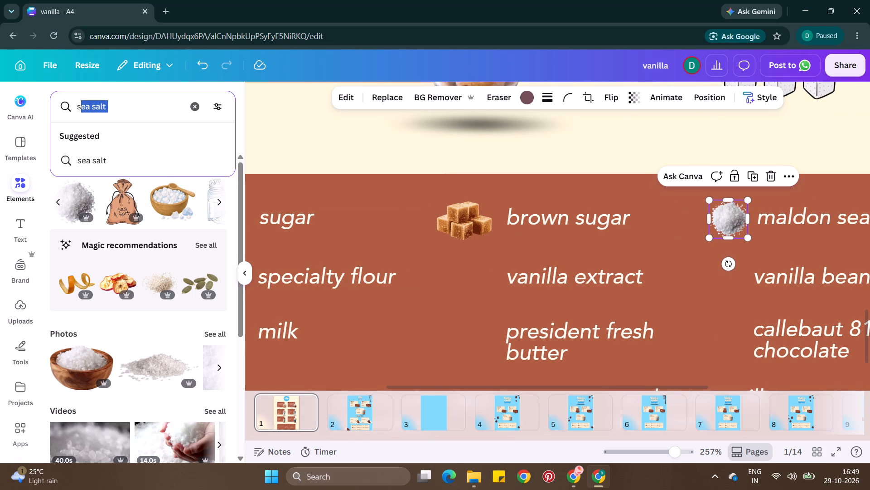
{"action": "type", "text": "flour"}
{"action": "key", "text": "Return"}
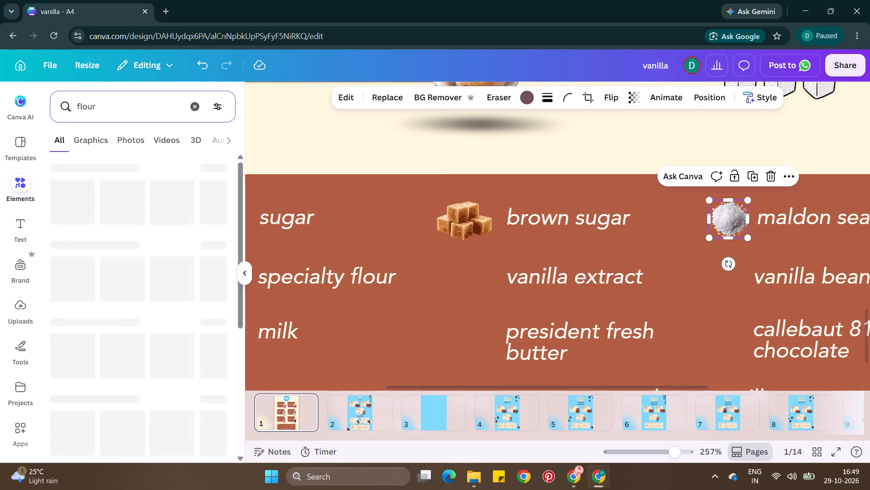
{"action": "scroll", "coordinate": [314, 165], "scroll_direction": "right", "scroll_amount": 3}
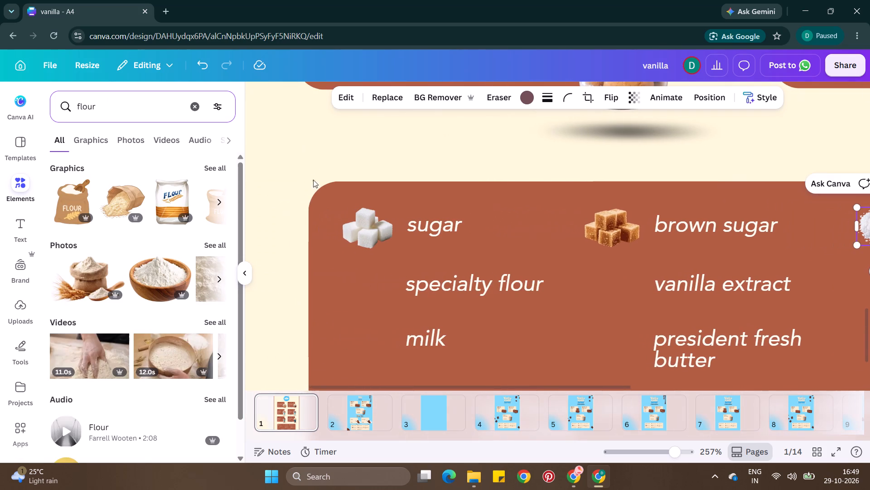
{"action": "scroll", "coordinate": [144, 287], "scroll_direction": "left", "scroll_amount": 2}
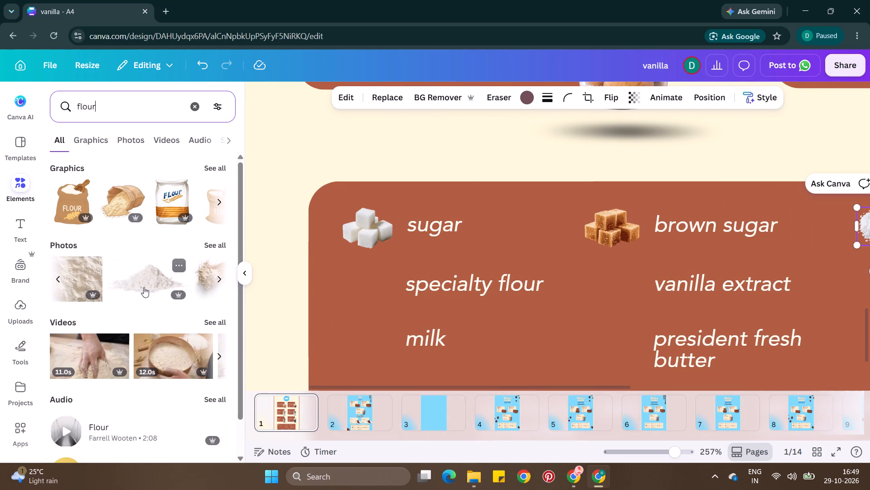
{"action": "scroll", "coordinate": [144, 287], "scroll_direction": "left", "scroll_amount": 1}
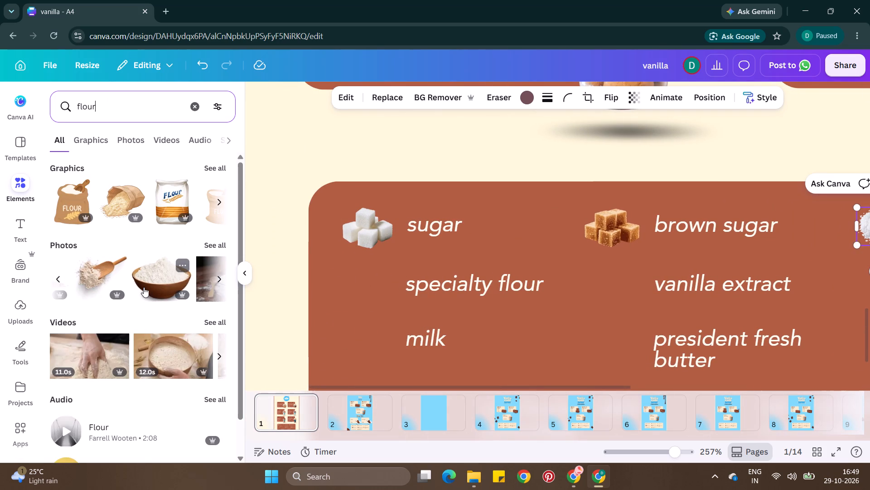
{"action": "scroll", "coordinate": [147, 224], "scroll_direction": "left", "scroll_amount": 1}
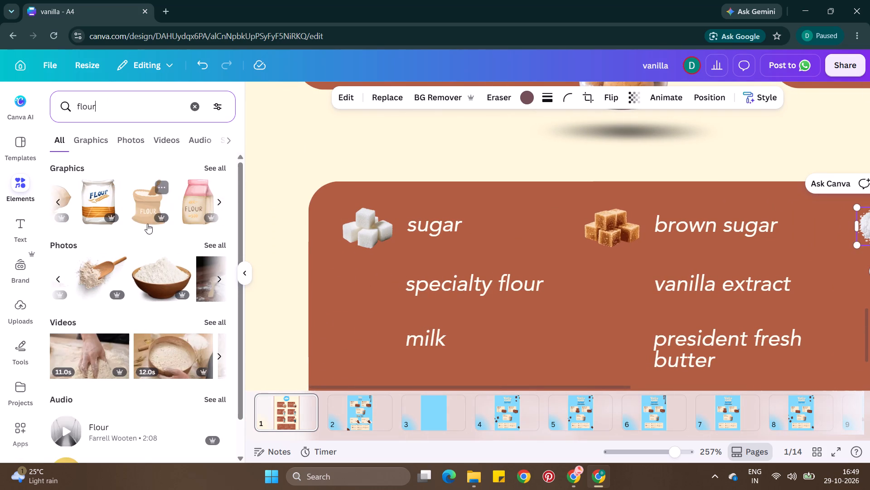
{"action": "scroll", "coordinate": [147, 224], "scroll_direction": "left", "scroll_amount": 1}
{"action": "scroll", "coordinate": [159, 272], "scroll_direction": "left", "scroll_amount": 3}
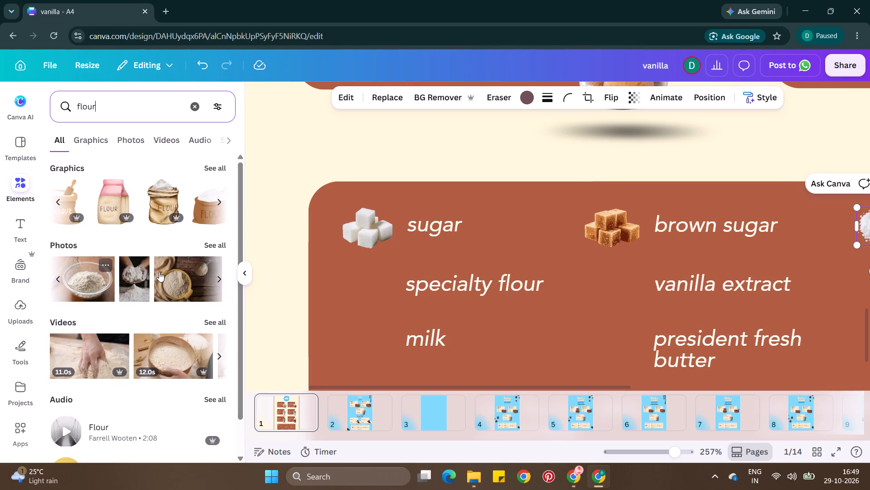
{"action": "scroll", "coordinate": [159, 272], "scroll_direction": "left", "scroll_amount": 3}
{"action": "scroll", "coordinate": [169, 216], "scroll_direction": "left", "scroll_amount": 1}
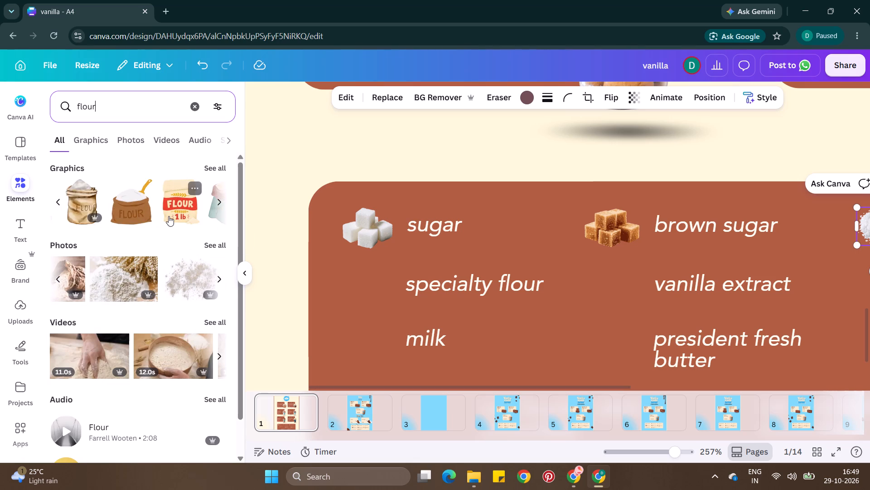
{"action": "scroll", "coordinate": [169, 216], "scroll_direction": "left", "scroll_amount": 5}
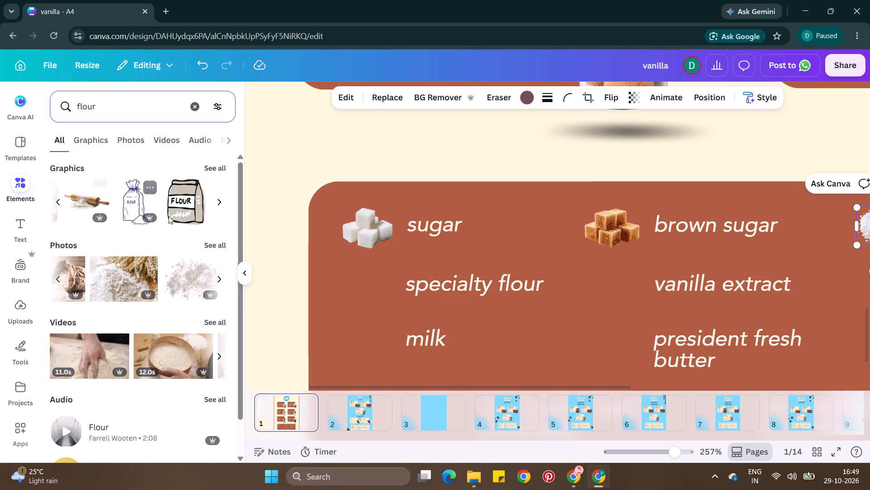
{"action": "scroll", "coordinate": [169, 216], "scroll_direction": "left", "scroll_amount": 3}
Insert the photo of a wooden scoop with spilled flour from the flour results.
{"action": "scroll", "coordinate": [130, 281], "scroll_direction": "right", "scroll_amount": 2}
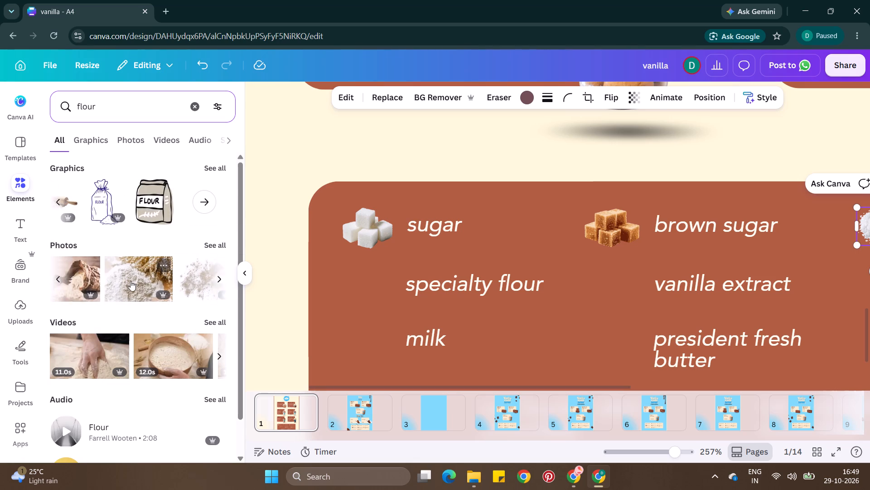
{"action": "scroll", "coordinate": [130, 281], "scroll_direction": "right", "scroll_amount": 5}
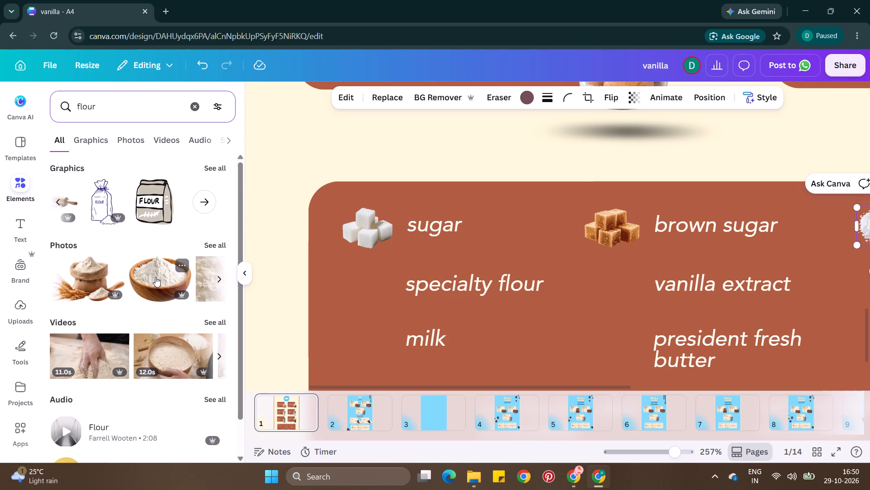
{"action": "scroll", "coordinate": [156, 277], "scroll_direction": "left", "scroll_amount": 3}
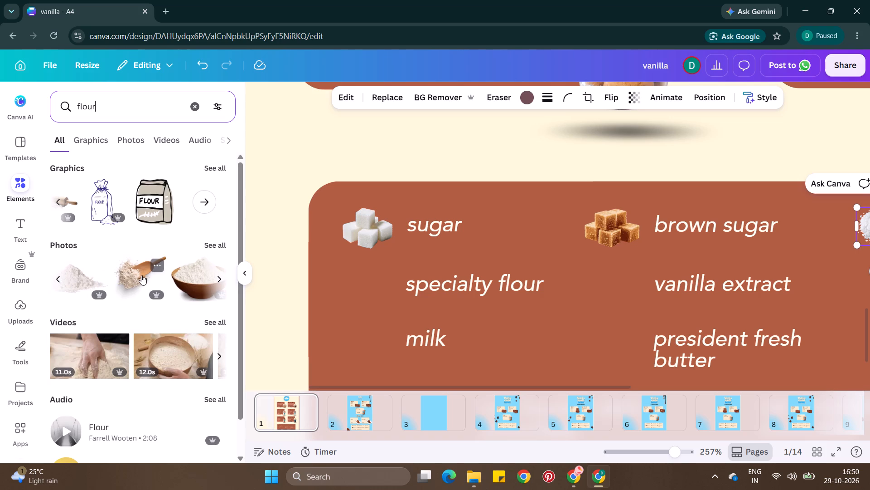
{"action": "left_click", "coordinate": [140, 274]}
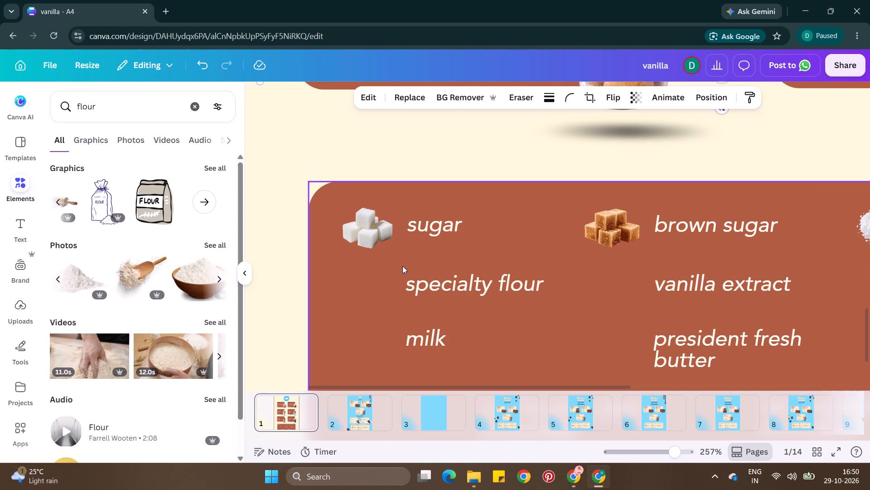
Shrink the flour scoop photo to a small size and move it down onto the ingredient legend.
{"action": "scroll", "coordinate": [402, 266], "scroll_direction": "up", "scroll_amount": 1}
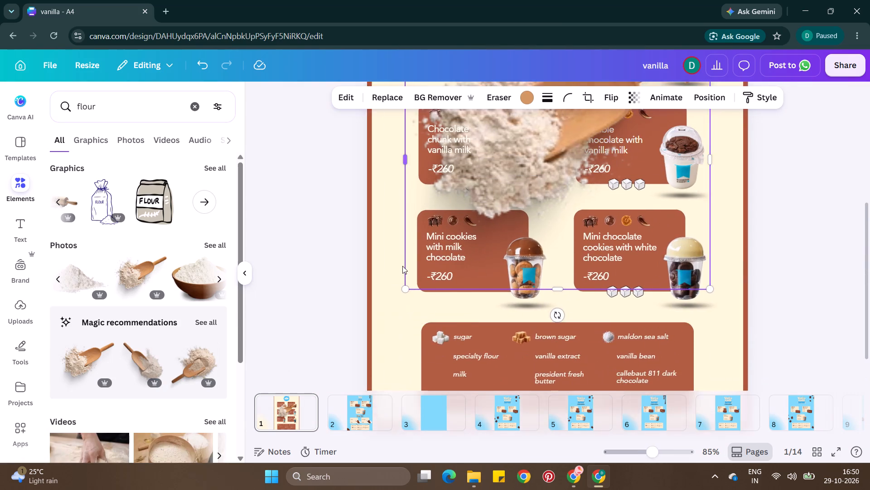
{"action": "scroll", "coordinate": [590, 118], "scroll_direction": "up", "scroll_amount": 1}
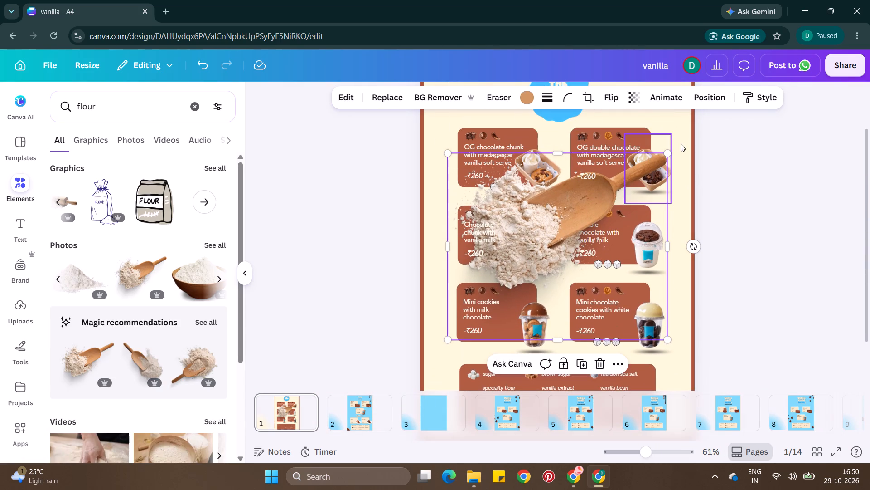
{"action": "left_click_drag", "start_coordinate": [666, 155], "coordinate": [629, 204]}
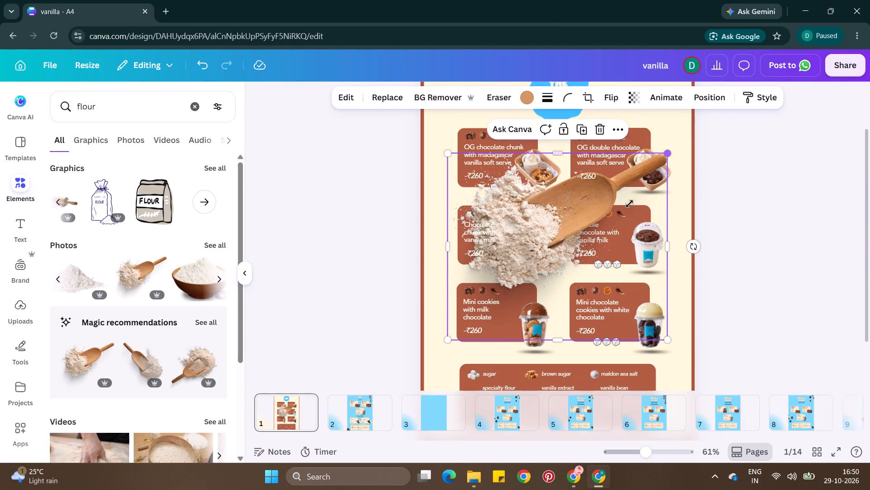
{"action": "left_click_drag", "start_coordinate": [629, 204], "coordinate": [500, 333]}
{"action": "scroll", "coordinate": [500, 333], "scroll_direction": "down", "scroll_amount": 2}
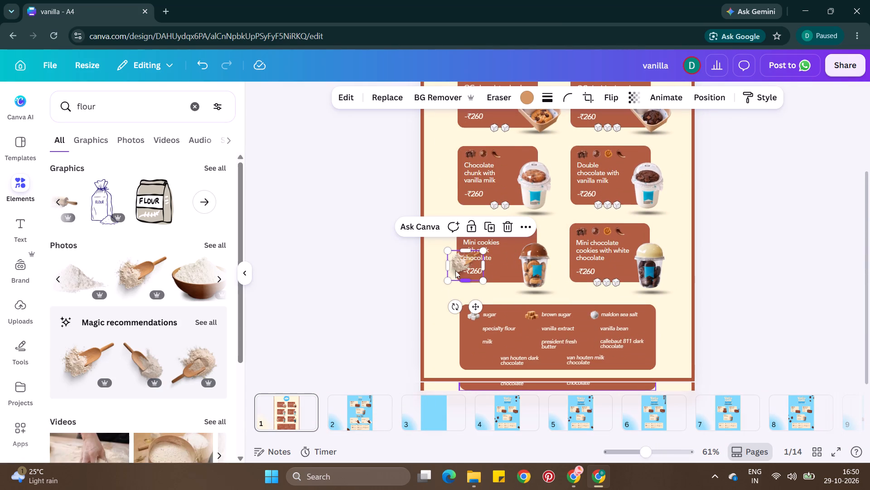
{"action": "left_click_drag", "start_coordinate": [455, 268], "coordinate": [478, 356]}
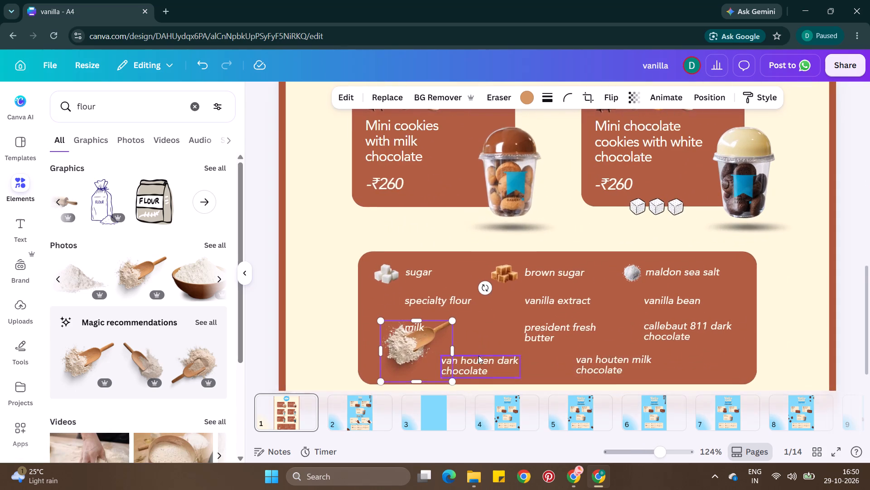
Shrink the flour scoop to about the size of the sugar cubes and place it just before the "specialty flour" label.
{"action": "scroll", "coordinate": [478, 356], "scroll_direction": "down", "scroll_amount": 1}
{"action": "left_click_drag", "start_coordinate": [455, 358], "coordinate": [423, 334]}
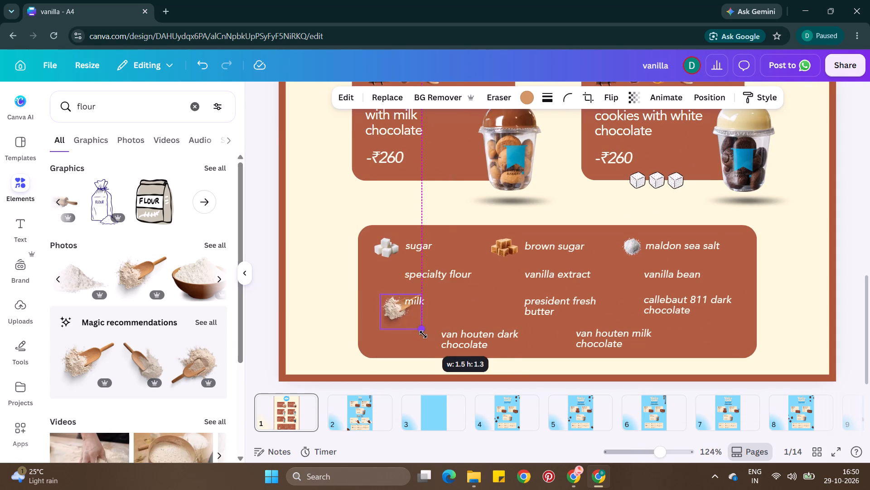
{"action": "left_click_drag", "start_coordinate": [423, 334], "coordinate": [422, 333]}
{"action": "left_click_drag", "start_coordinate": [406, 314], "coordinate": [392, 289]}
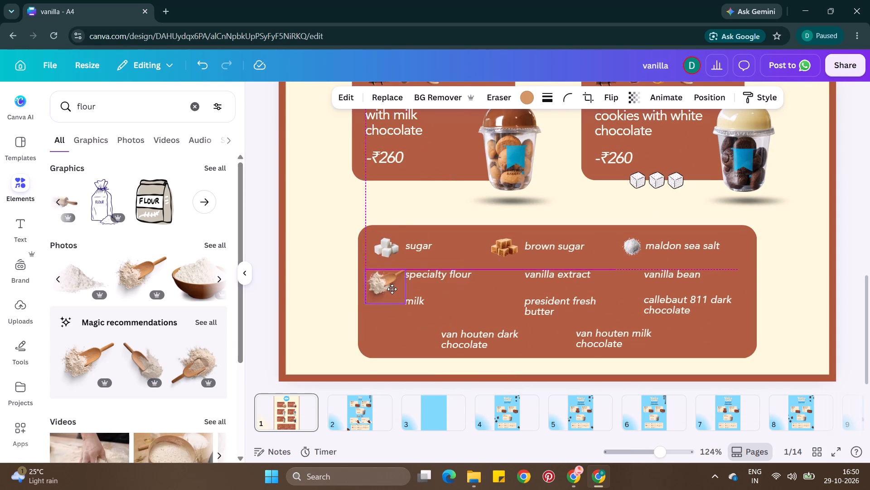
{"action": "left_click_drag", "start_coordinate": [392, 289], "coordinate": [392, 289]}
{"action": "left_click_drag", "start_coordinate": [370, 300], "coordinate": [381, 300]}
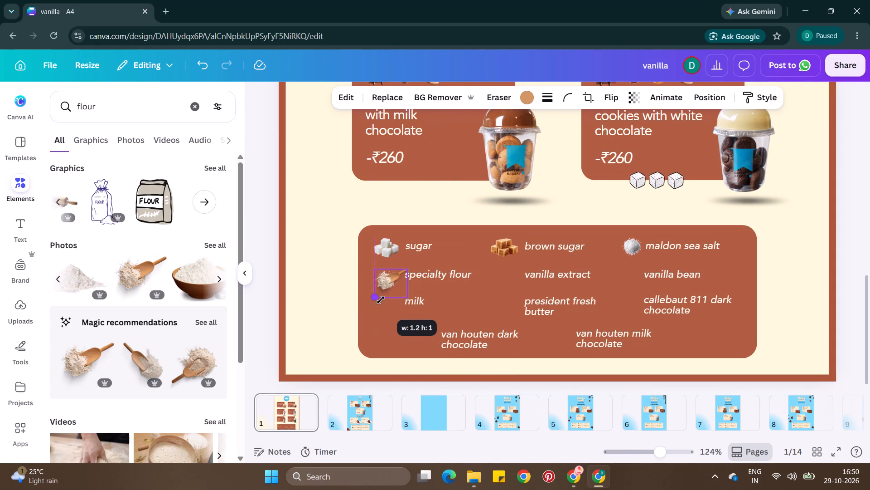
{"action": "left_click_drag", "start_coordinate": [381, 300], "coordinate": [382, 300]}
{"action": "left_click_drag", "start_coordinate": [408, 295], "coordinate": [402, 293]}
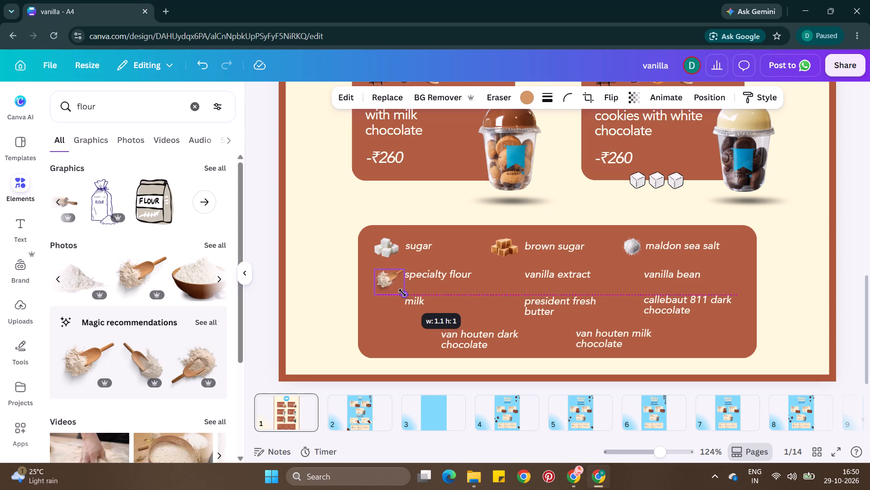
{"action": "left_click_drag", "start_coordinate": [402, 293], "coordinate": [401, 291]}
{"action": "double_click", "coordinate": [364, 303]}
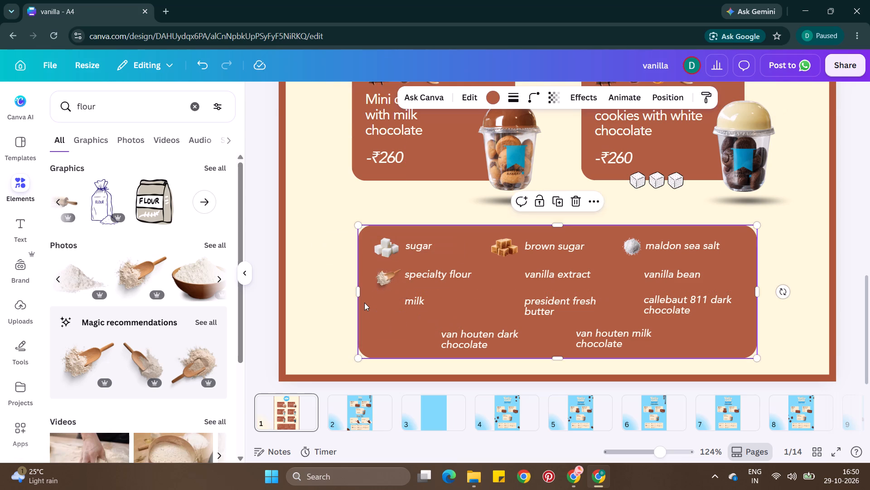
Enlarge the flour scoop slightly beside "specialty flour" and crop a thin strip off its bottom edge.
{"action": "left_click", "coordinate": [384, 261]}
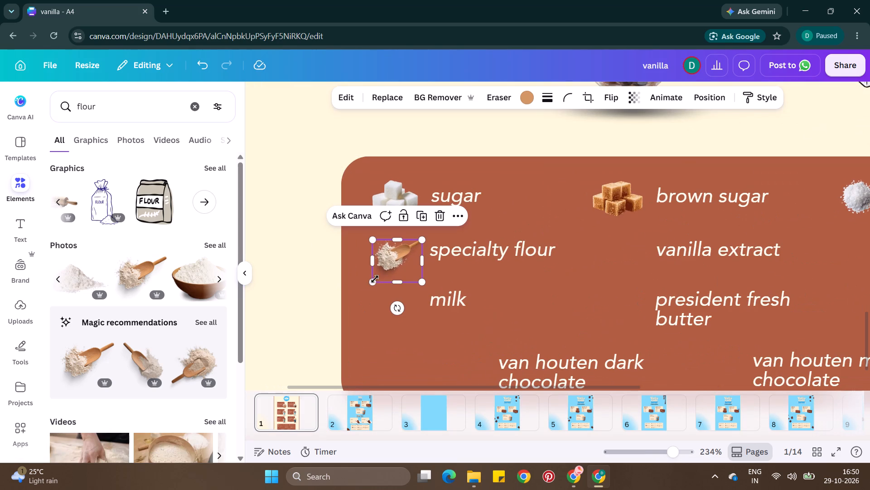
{"action": "left_click_drag", "start_coordinate": [374, 279], "coordinate": [373, 287]}
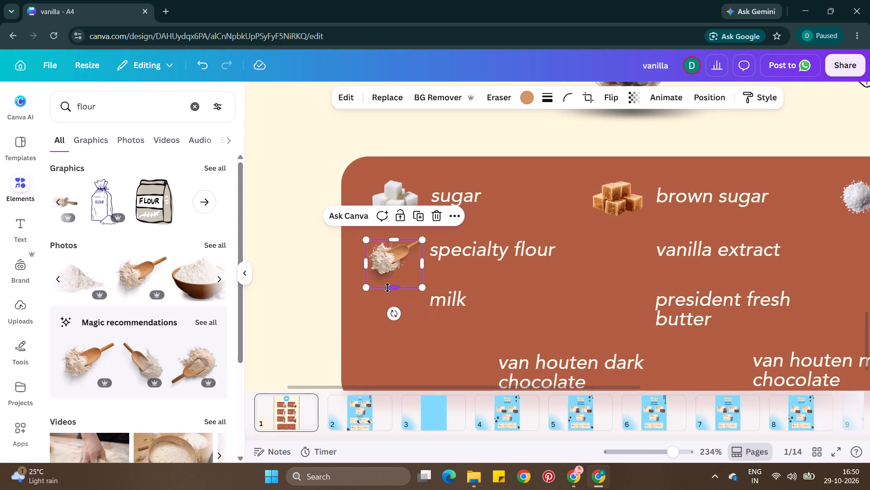
{"action": "left_click_drag", "start_coordinate": [387, 288], "coordinate": [394, 281]}
{"action": "double_click", "coordinate": [483, 274]}
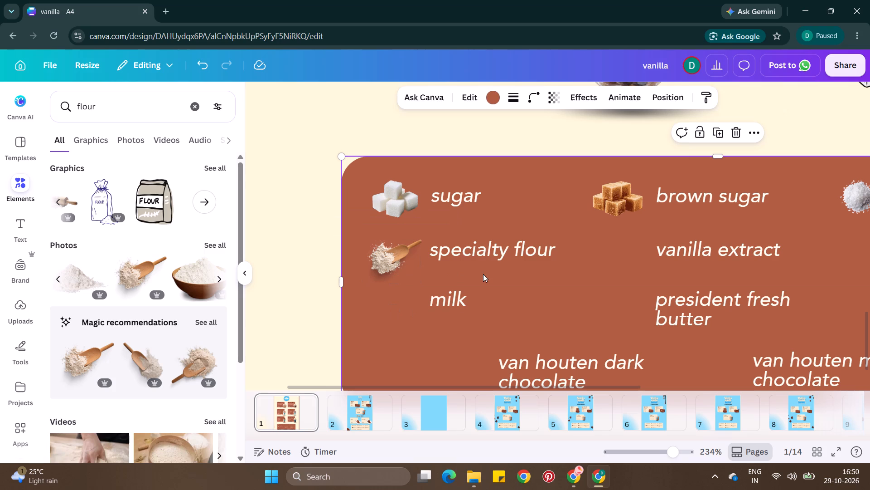
{"action": "left_click", "coordinate": [401, 248]}
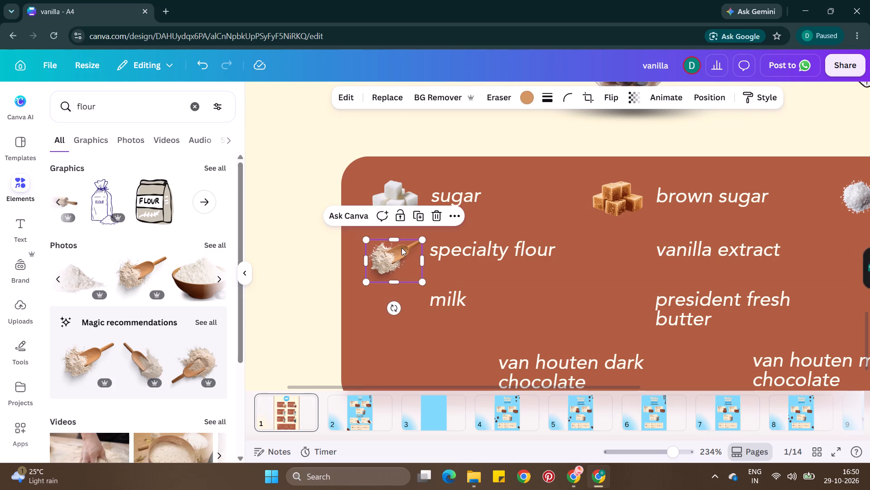
{"action": "left_click", "coordinate": [497, 281]}
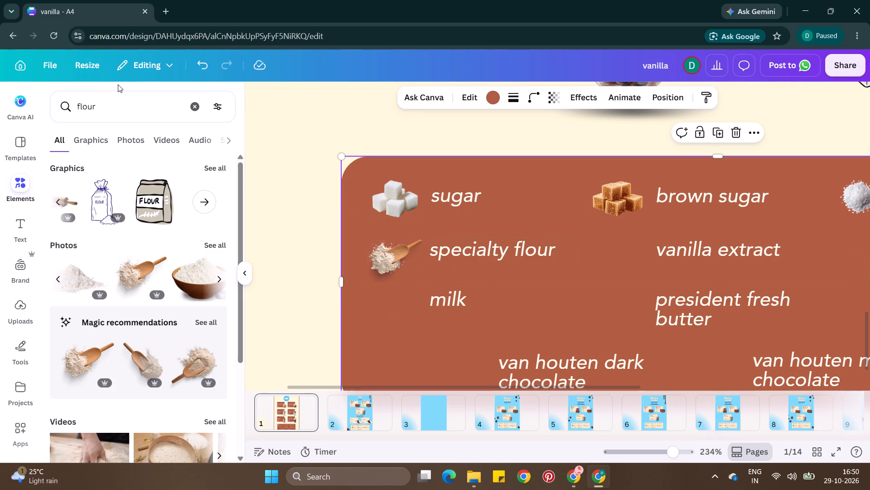
Search the elements library for "vanilla extract".
{"action": "left_click_drag", "start_coordinate": [109, 111], "coordinate": [63, 105]}
{"action": "type", "text": "vanilla"}
{"action": "key", "text": "space"}
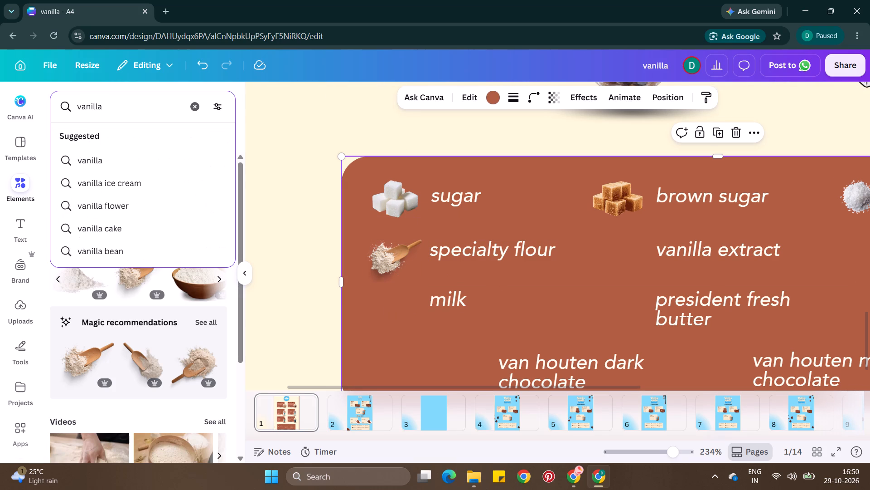
{"action": "type", "text": "extract"}
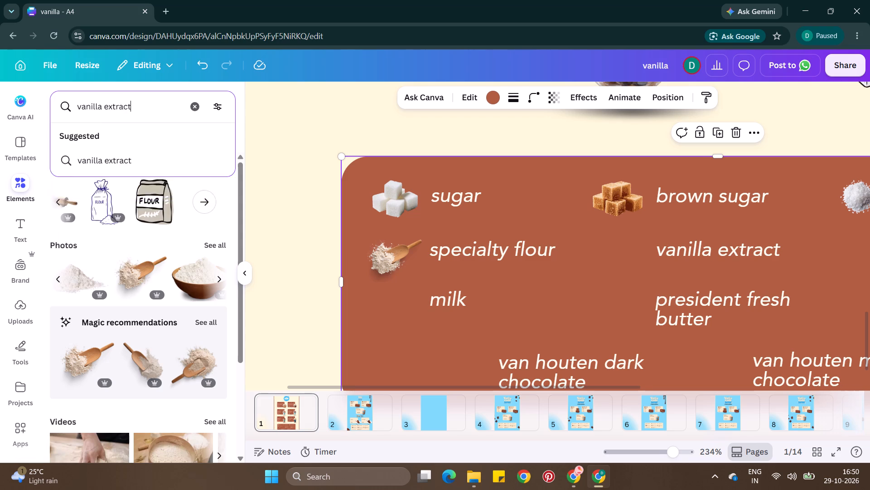
{"action": "key", "text": "Return"}
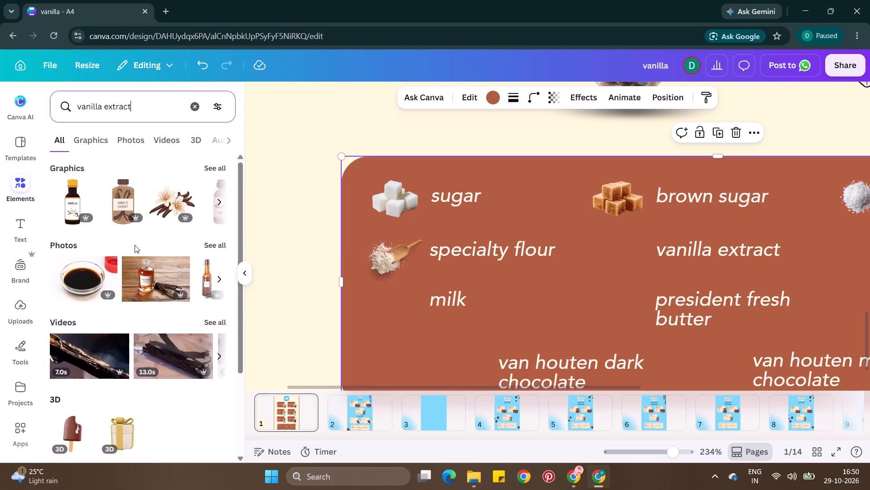
Look through the row of vanilla extract photos and open the full set of photo results.
{"action": "scroll", "coordinate": [171, 275], "scroll_direction": "left", "scroll_amount": 1}
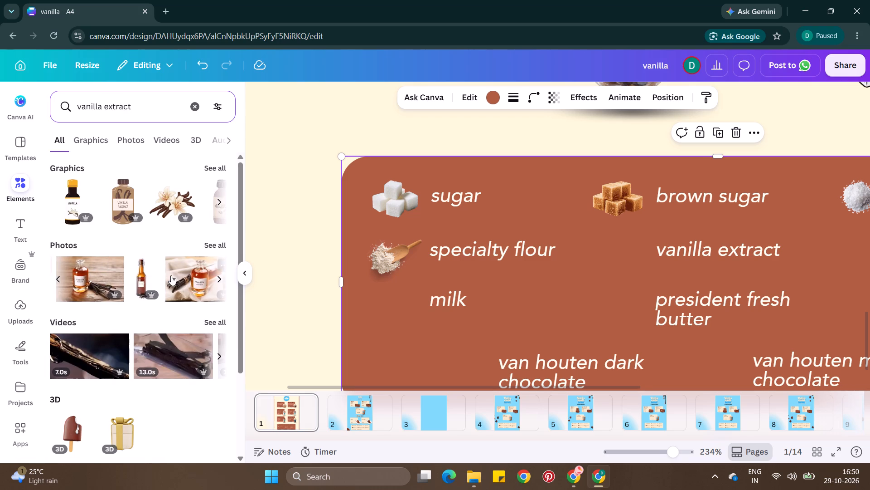
{"action": "scroll", "coordinate": [171, 275], "scroll_direction": "left", "scroll_amount": 3}
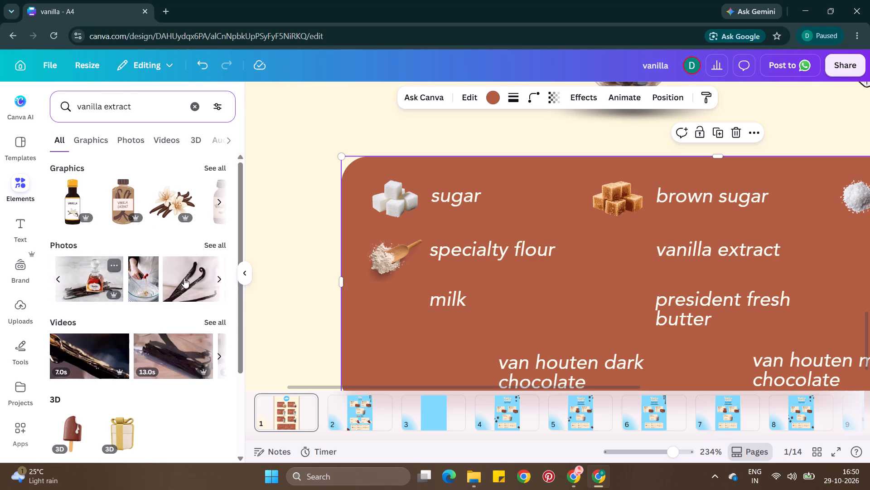
{"action": "scroll", "coordinate": [184, 278], "scroll_direction": "left", "scroll_amount": 2}
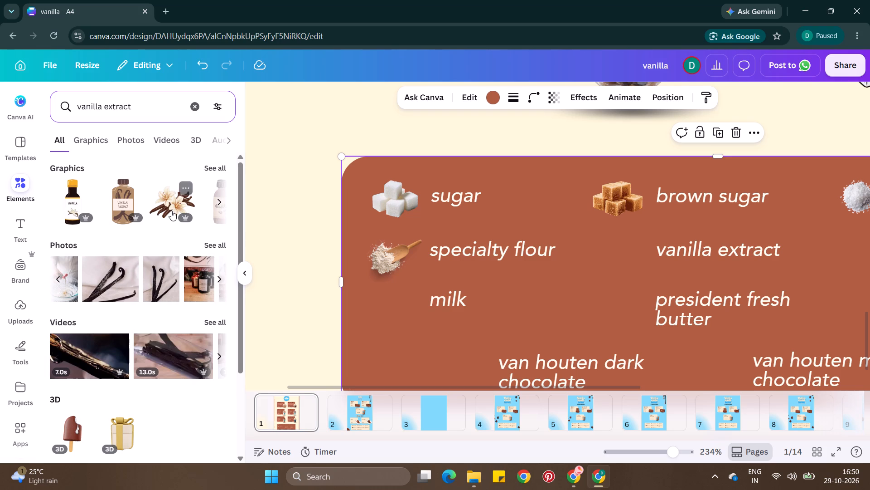
{"action": "scroll", "coordinate": [168, 295], "scroll_direction": "left", "scroll_amount": 2}
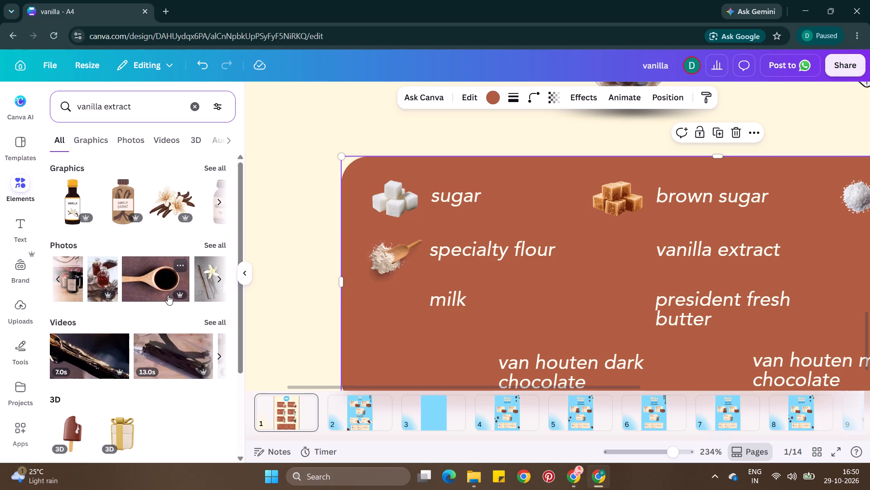
{"action": "scroll", "coordinate": [150, 280], "scroll_direction": "left", "scroll_amount": 2}
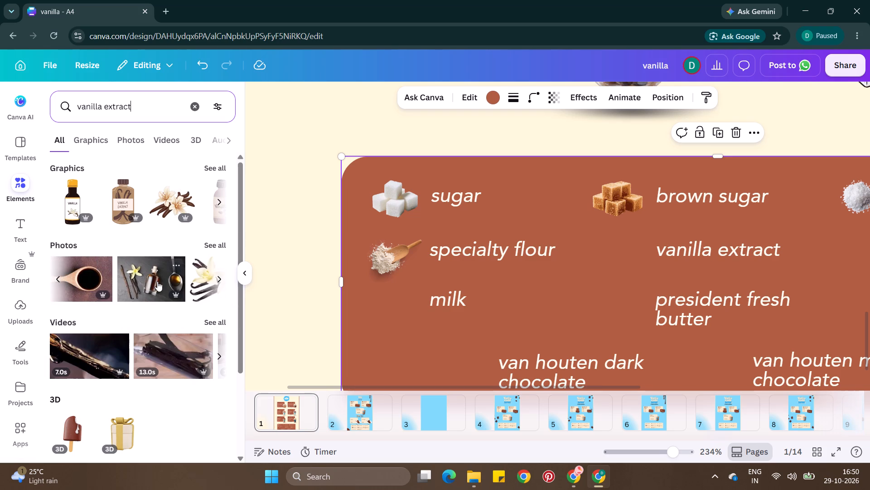
{"action": "scroll", "coordinate": [157, 281], "scroll_direction": "left", "scroll_amount": 2}
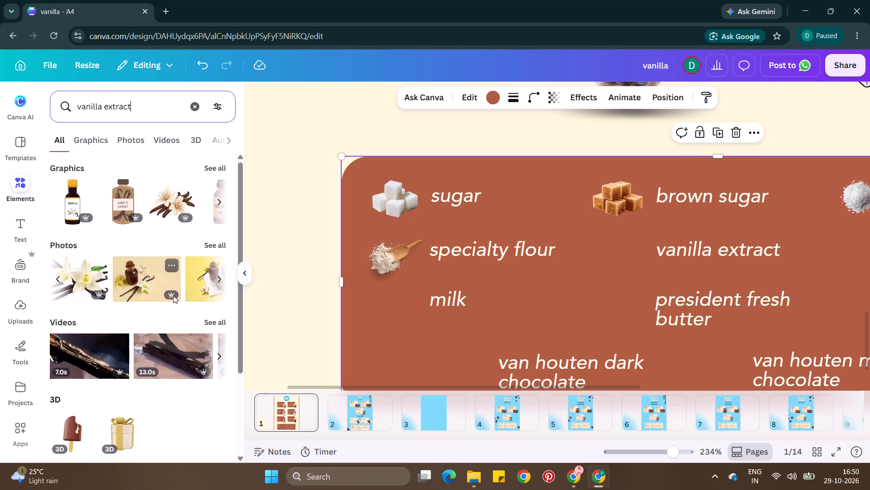
{"action": "scroll", "coordinate": [173, 295], "scroll_direction": "left", "scroll_amount": 3}
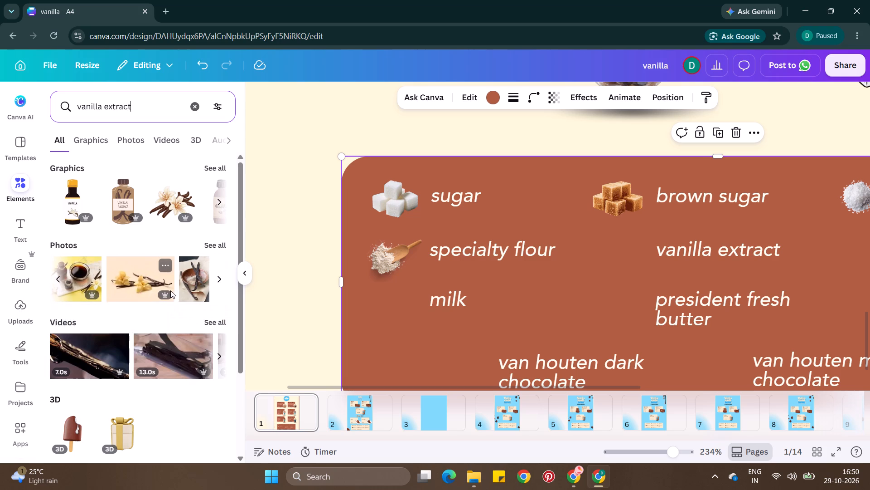
{"action": "scroll", "coordinate": [163, 271], "scroll_direction": "left", "scroll_amount": 1}
{"action": "scroll", "coordinate": [159, 282], "scroll_direction": "right", "scroll_amount": 2}
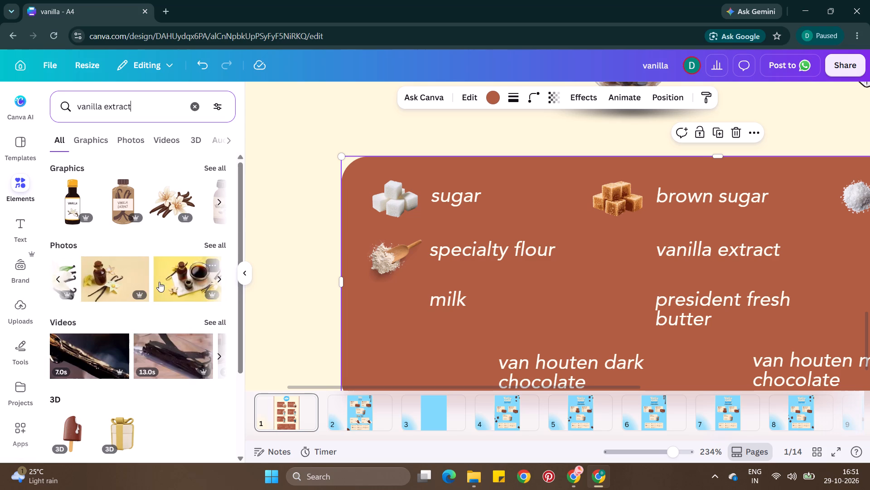
{"action": "scroll", "coordinate": [159, 282], "scroll_direction": "left", "scroll_amount": 1}
{"action": "left_click", "coordinate": [210, 278]}
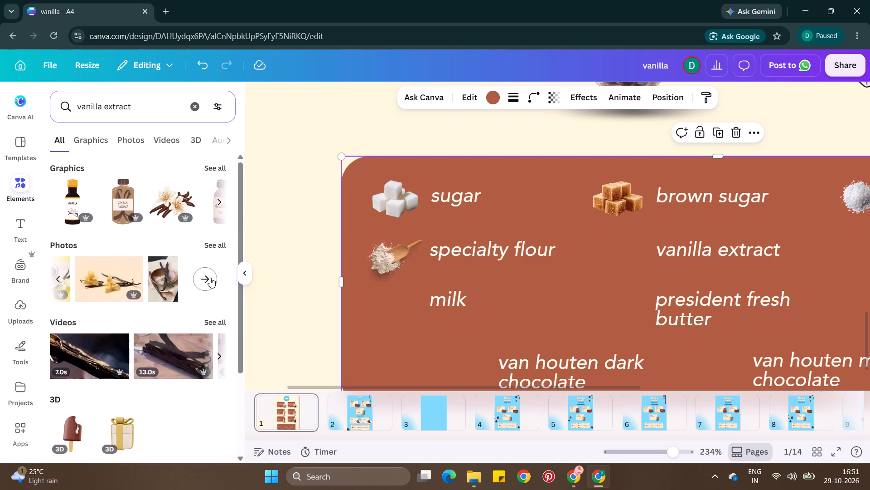
Insert the photo of the amber vanilla extract bottle with dark pods inside, on a white background.
{"action": "scroll", "coordinate": [160, 391], "scroll_direction": "down", "scroll_amount": 2}
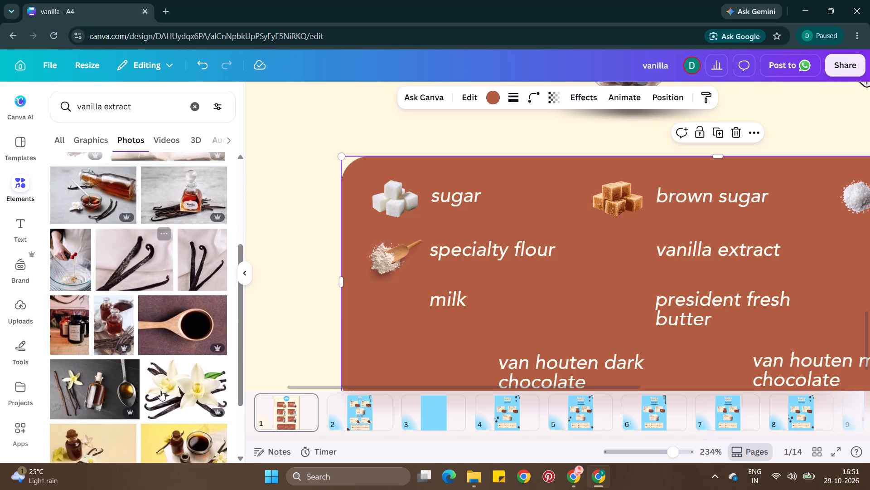
{"action": "scroll", "coordinate": [160, 391], "scroll_direction": "down", "scroll_amount": 4}
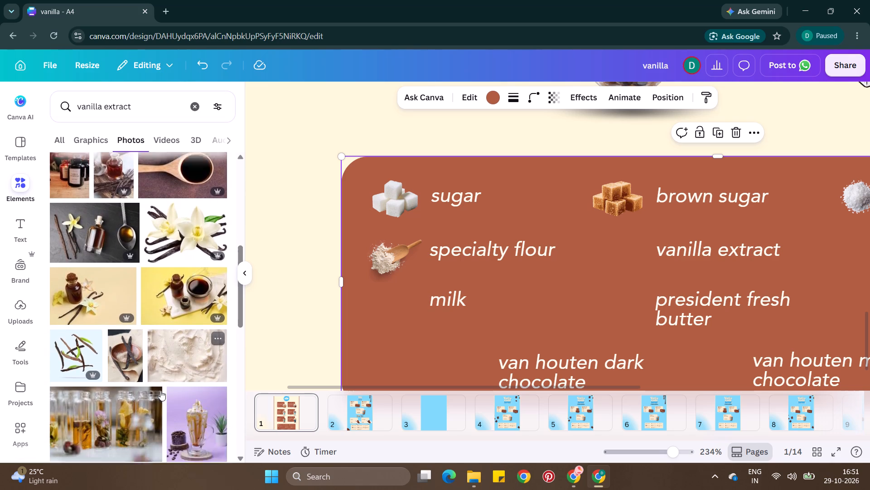
{"action": "scroll", "coordinate": [160, 391], "scroll_direction": "down", "scroll_amount": 4}
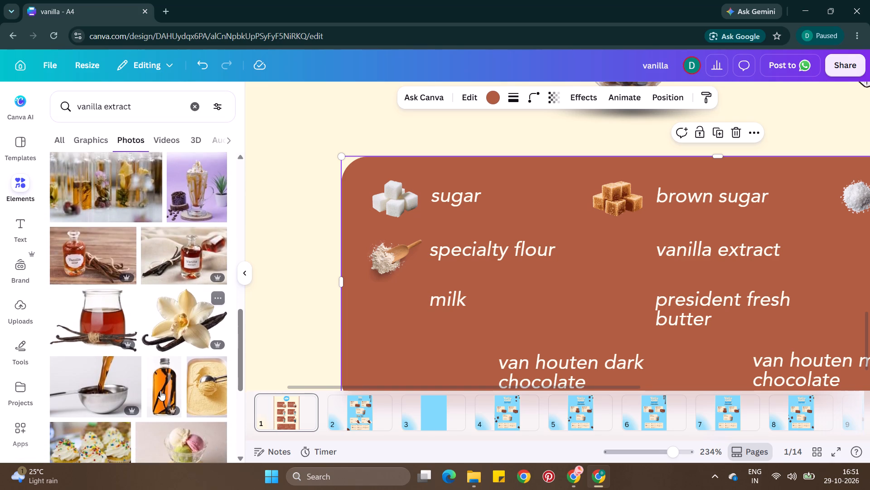
{"action": "scroll", "coordinate": [160, 391], "scroll_direction": "down", "scroll_amount": 1}
{"action": "scroll", "coordinate": [348, 306], "scroll_direction": "down", "scroll_amount": 1}
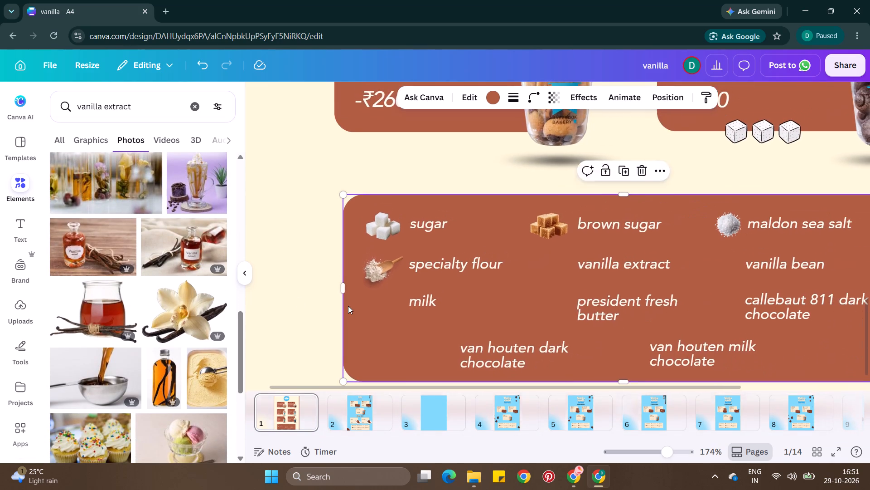
{"action": "scroll", "coordinate": [348, 306], "scroll_direction": "down", "scroll_amount": 1}
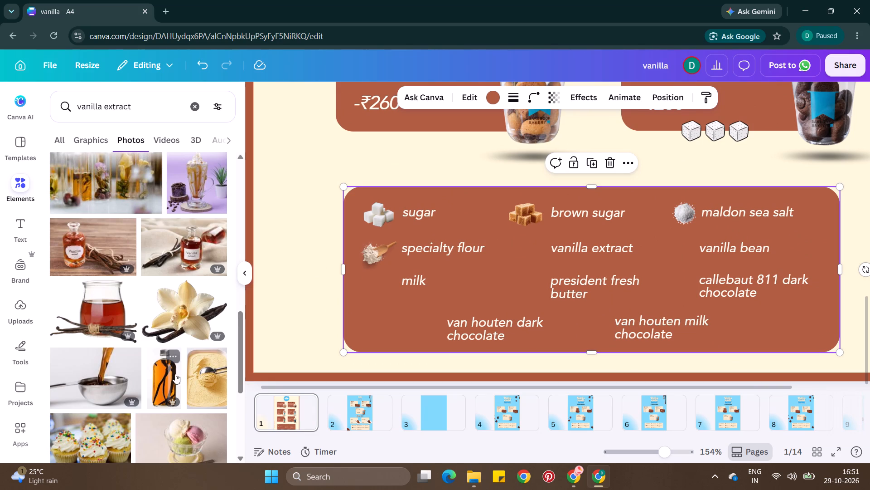
{"action": "left_click", "coordinate": [171, 375]}
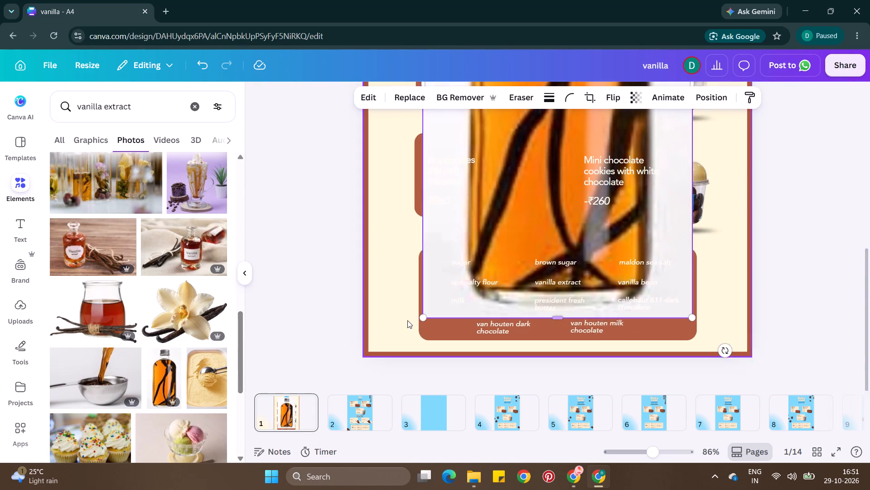
Shrink the vanilla bottle photo to icon size and place it just before the "vanilla extract" label in the legend.
{"action": "scroll", "coordinate": [407, 320], "scroll_direction": "up", "scroll_amount": 1}
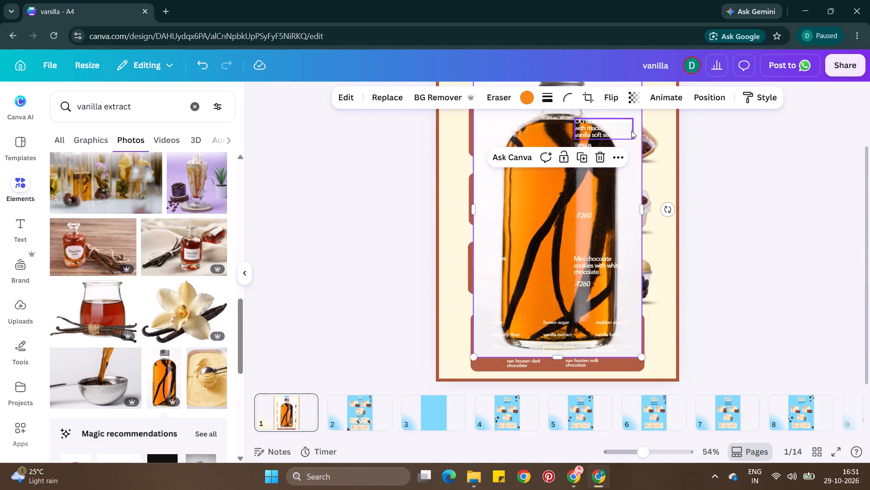
{"action": "left_click_drag", "start_coordinate": [629, 122], "coordinate": [523, 342]}
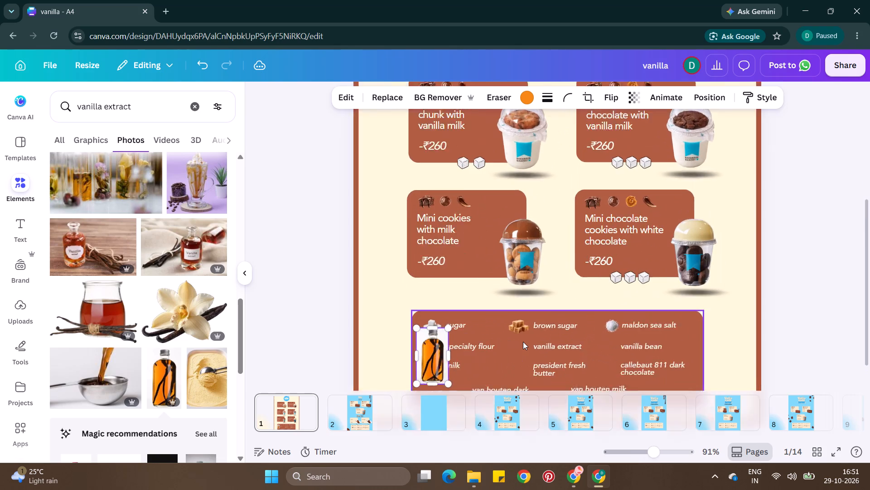
{"action": "scroll", "coordinate": [523, 342], "scroll_direction": "down", "scroll_amount": 2}
{"action": "left_click_drag", "start_coordinate": [391, 337], "coordinate": [411, 299]}
{"action": "left_click", "coordinate": [416, 282]}
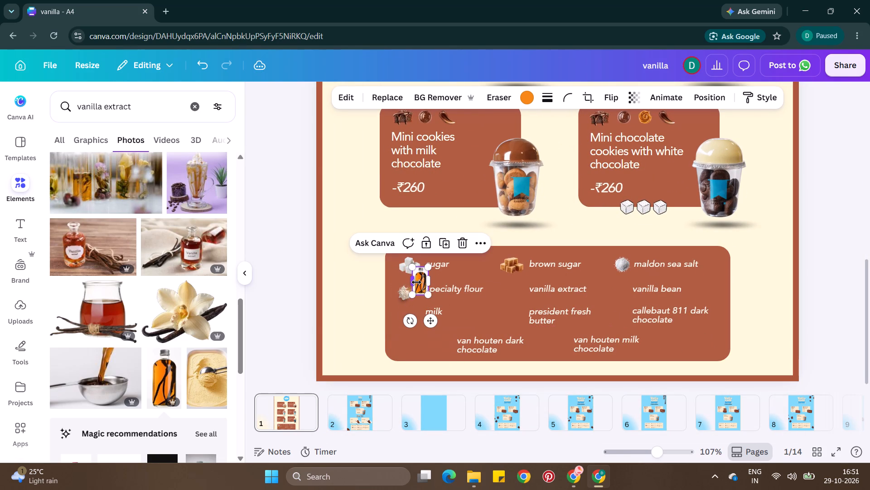
{"action": "left_click_drag", "start_coordinate": [423, 286], "coordinate": [517, 297]}
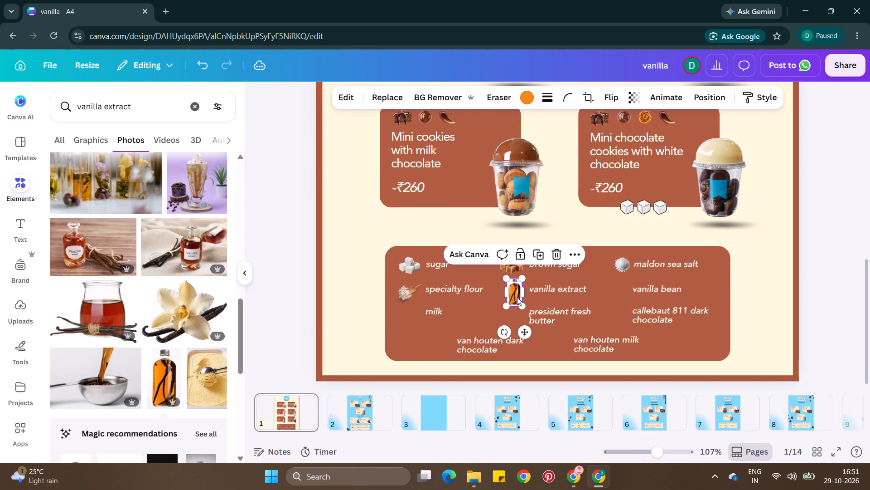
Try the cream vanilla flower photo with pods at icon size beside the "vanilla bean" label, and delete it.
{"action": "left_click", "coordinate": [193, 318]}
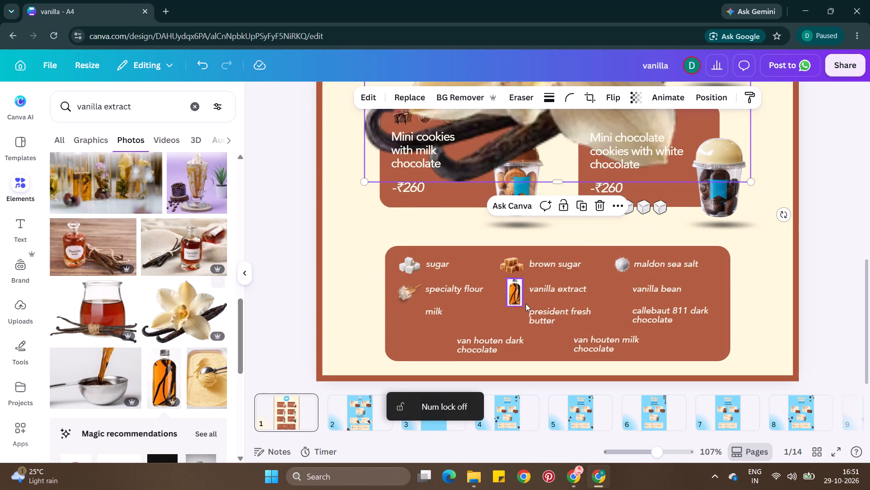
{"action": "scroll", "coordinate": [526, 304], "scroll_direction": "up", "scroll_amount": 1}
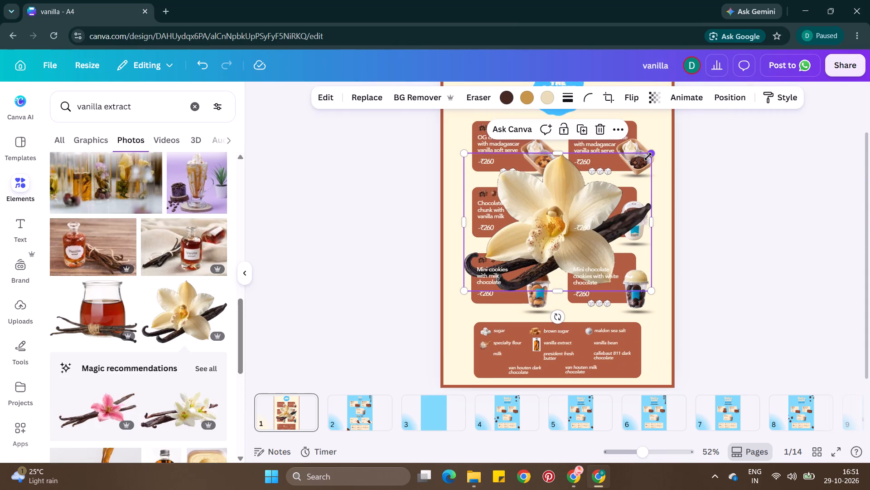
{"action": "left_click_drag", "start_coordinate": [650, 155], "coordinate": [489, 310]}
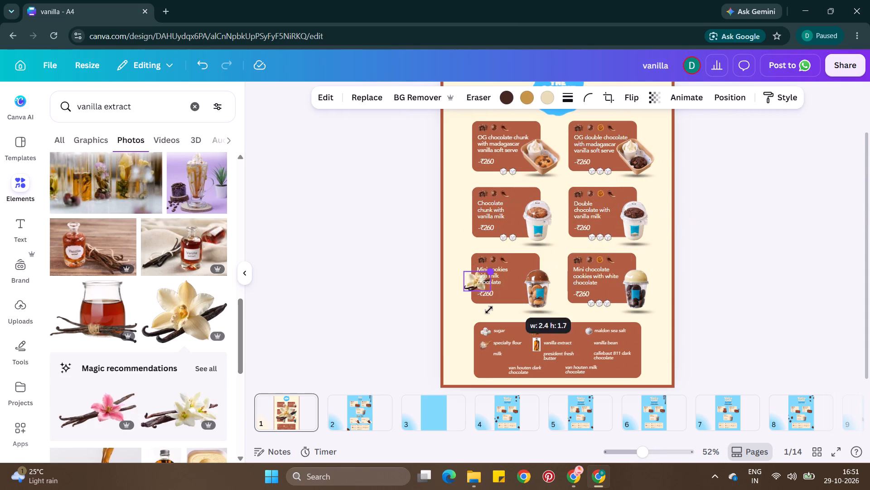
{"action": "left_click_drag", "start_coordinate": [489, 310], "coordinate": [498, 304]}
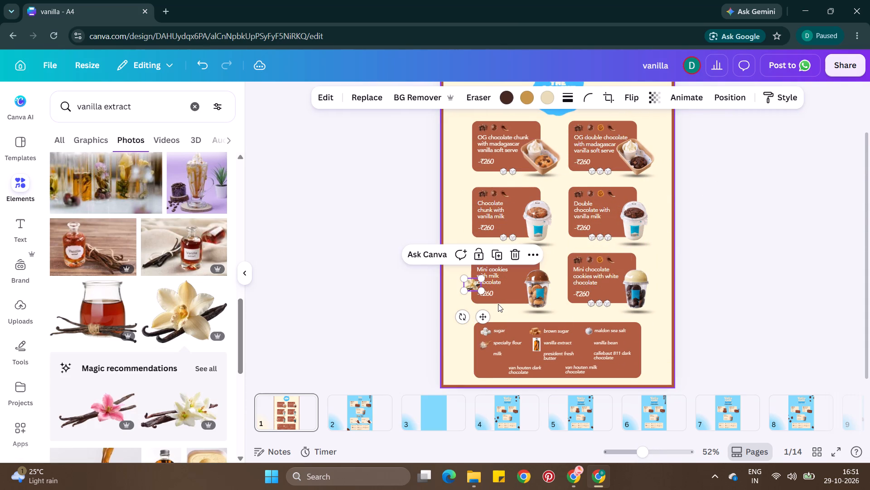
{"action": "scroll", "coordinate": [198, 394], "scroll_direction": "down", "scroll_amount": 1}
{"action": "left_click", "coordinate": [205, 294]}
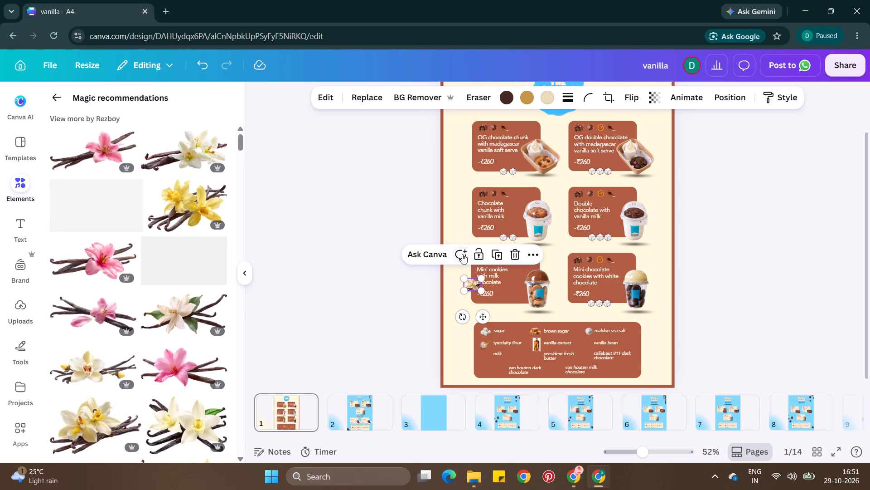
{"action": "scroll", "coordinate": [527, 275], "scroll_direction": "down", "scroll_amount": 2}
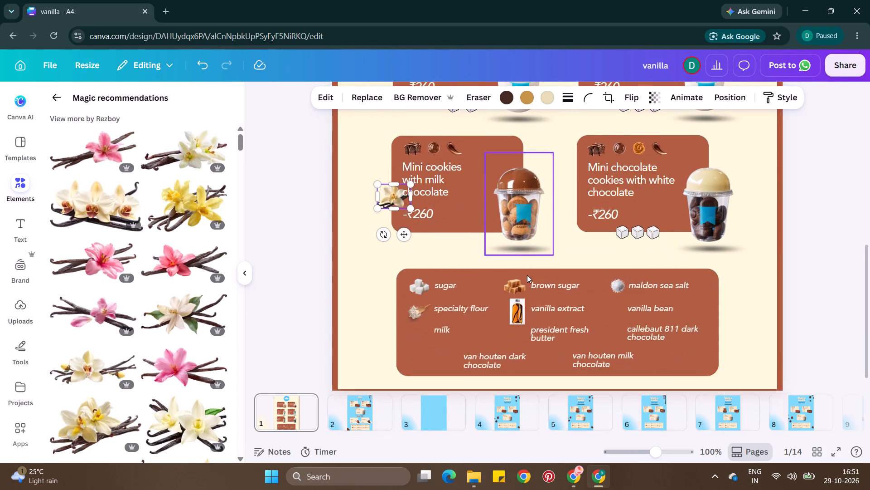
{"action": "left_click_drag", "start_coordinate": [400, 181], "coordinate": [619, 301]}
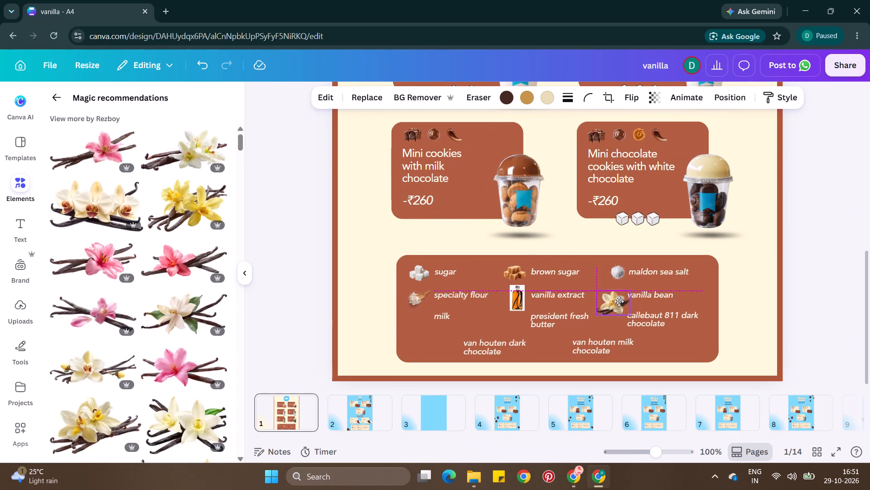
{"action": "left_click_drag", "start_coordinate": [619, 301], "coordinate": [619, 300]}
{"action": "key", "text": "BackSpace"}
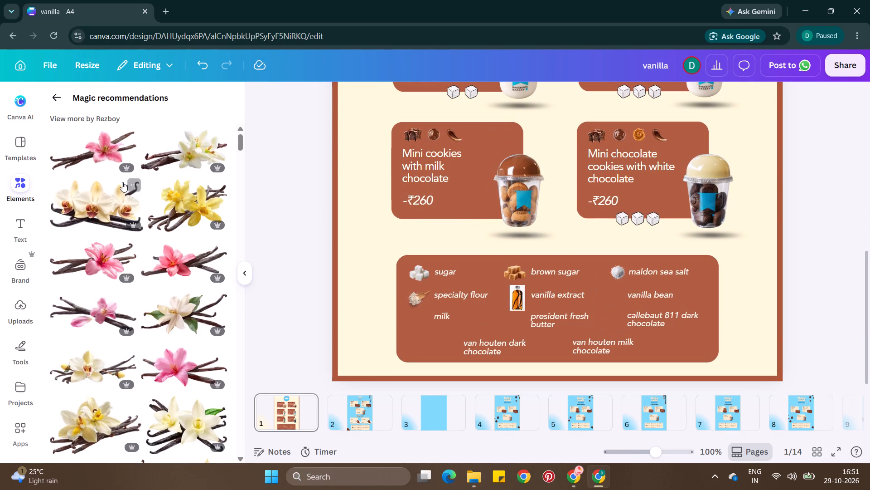
Return to the vanilla extract photo results and insert the dark photo with vanilla pods, a corked bottle and a spoon.
{"action": "scroll", "coordinate": [122, 182], "scroll_direction": "up", "scroll_amount": 1}
{"action": "left_click", "coordinate": [55, 101]}
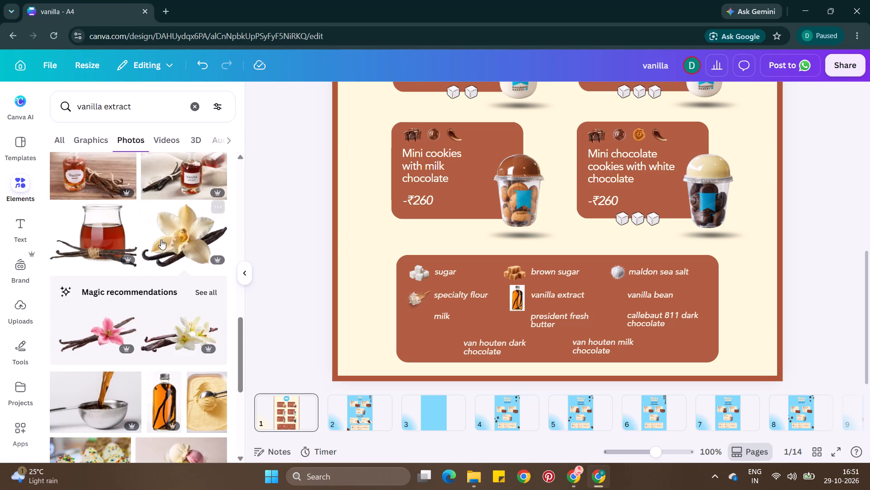
{"action": "scroll", "coordinate": [161, 240], "scroll_direction": "up", "scroll_amount": 4}
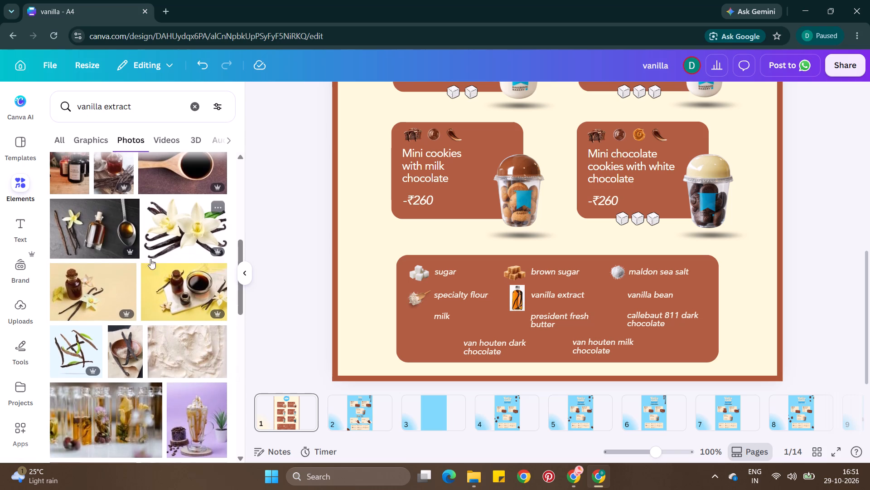
{"action": "scroll", "coordinate": [98, 297], "scroll_direction": "up", "scroll_amount": 1}
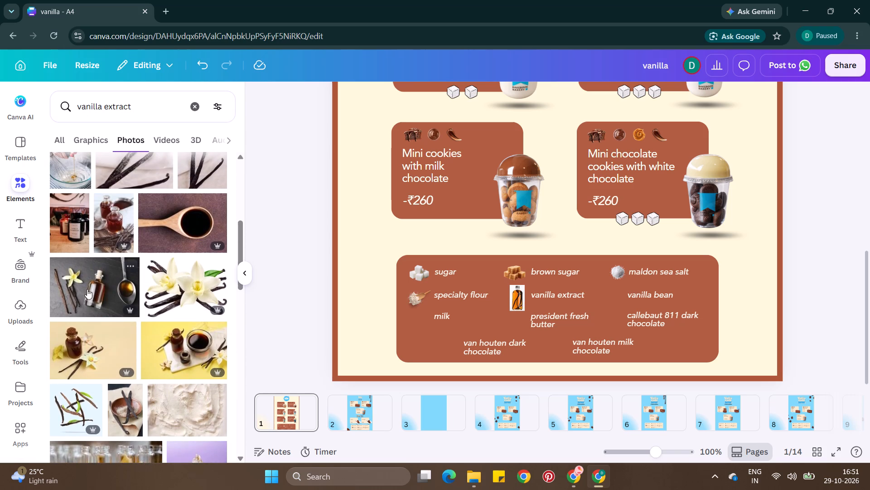
{"action": "left_click", "coordinate": [83, 286]}
Remove the background from the inserted photo of the pods, corked bottle and spoon.
{"action": "scroll", "coordinate": [536, 189], "scroll_direction": "up", "scroll_amount": 2}
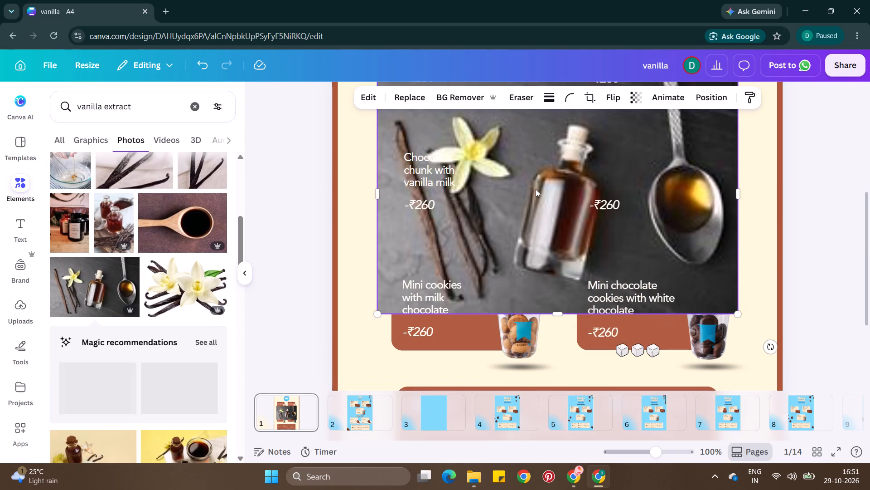
{"action": "scroll", "coordinate": [531, 150], "scroll_direction": "up", "scroll_amount": 1}
{"action": "left_click", "coordinate": [445, 97]}
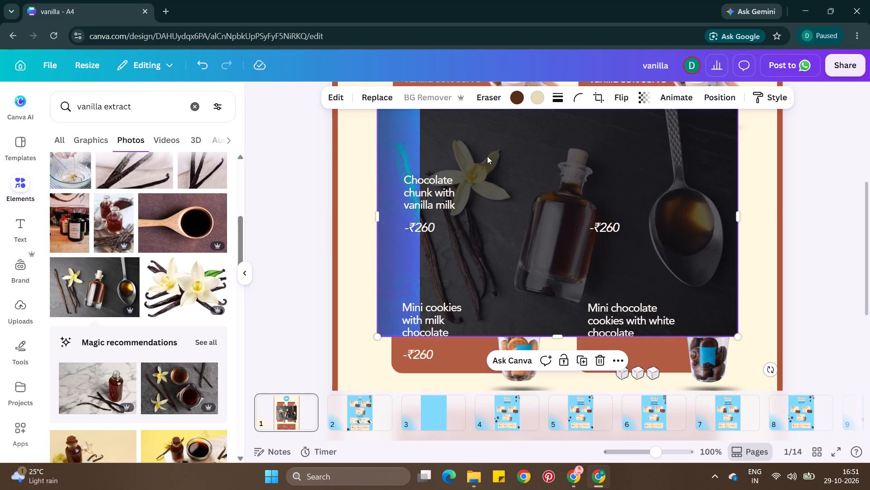
Crop the cut-out photo down to only the corked bottle, excluding the flower, pods and spoon.
{"action": "left_click_drag", "start_coordinate": [734, 213], "coordinate": [517, 221]}
{"action": "left_click", "coordinate": [517, 221]}
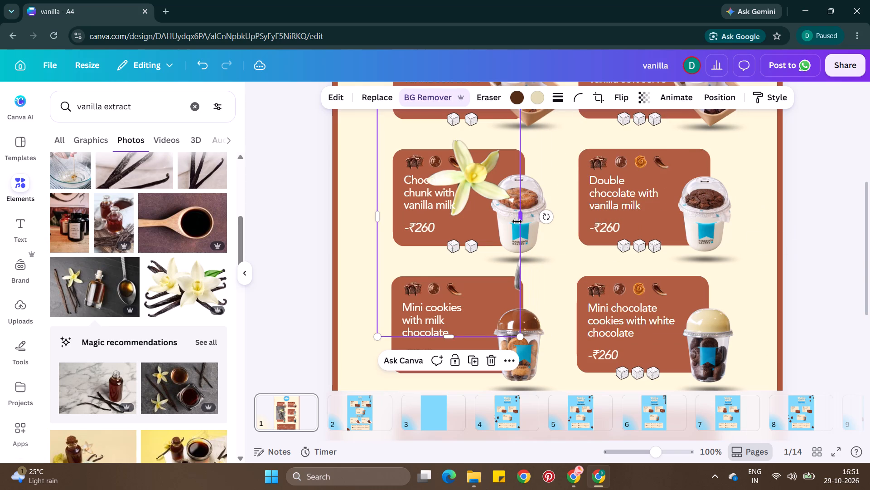
{"action": "left_click_drag", "start_coordinate": [517, 221], "coordinate": [622, 223]}
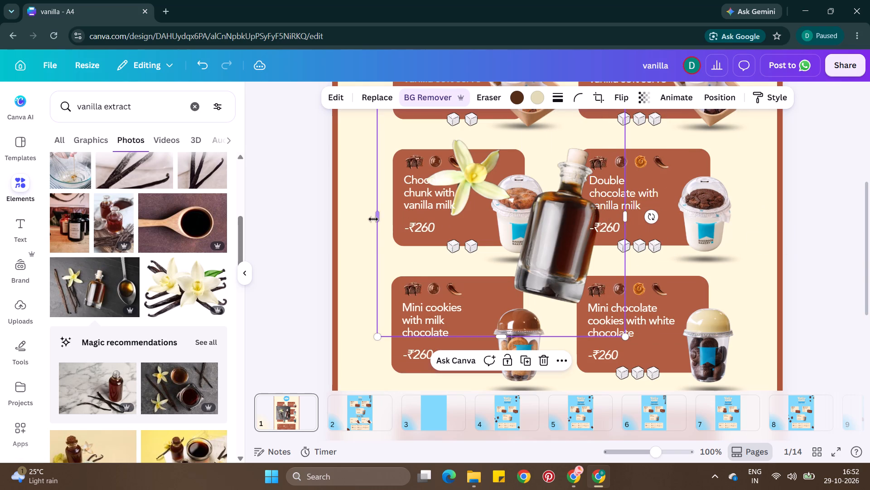
{"action": "left_click_drag", "start_coordinate": [373, 219], "coordinate": [499, 256]}
{"action": "left_click_drag", "start_coordinate": [499, 256], "coordinate": [504, 261]}
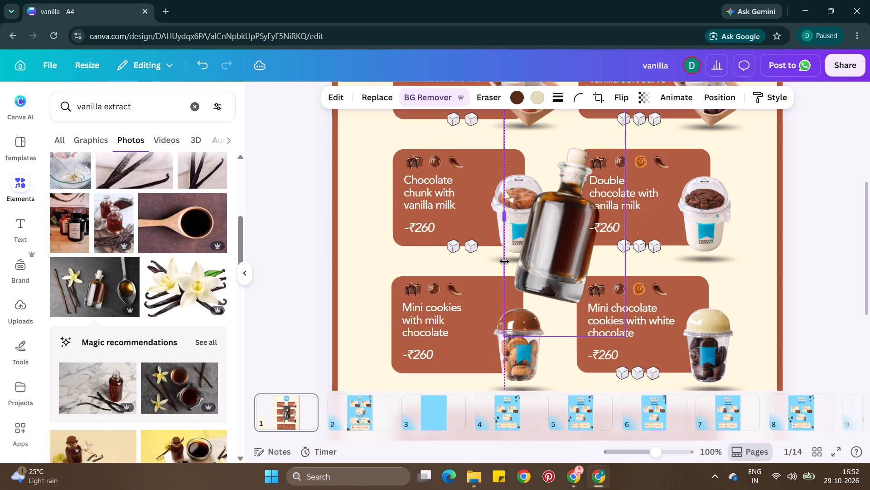
{"action": "left_click_drag", "start_coordinate": [504, 261], "coordinate": [504, 262]}
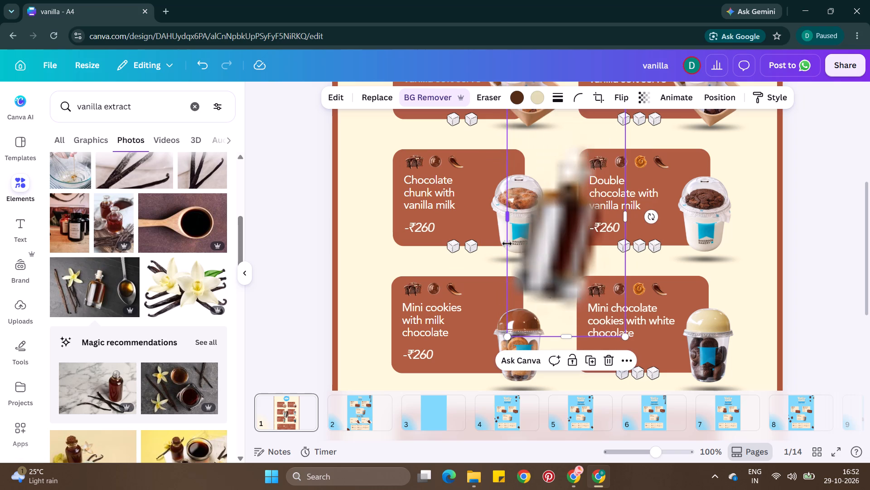
{"action": "left_click_drag", "start_coordinate": [507, 244], "coordinate": [505, 260]}
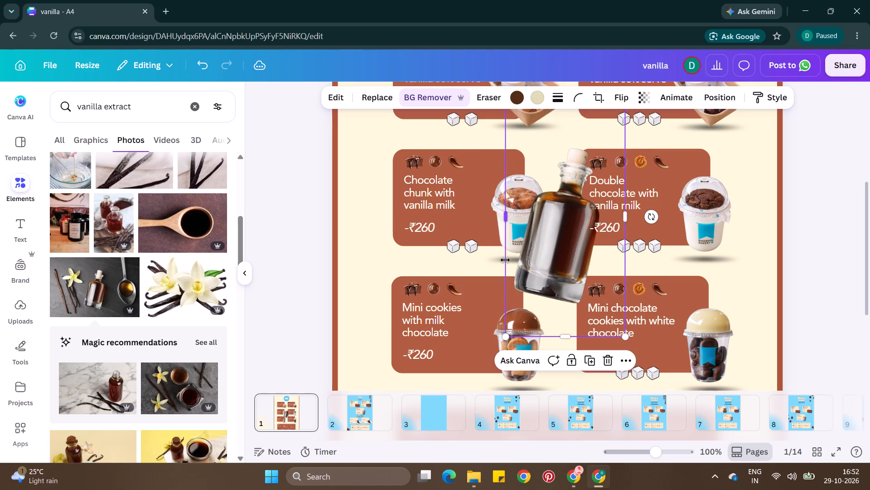
{"action": "double_click", "coordinate": [573, 241]}
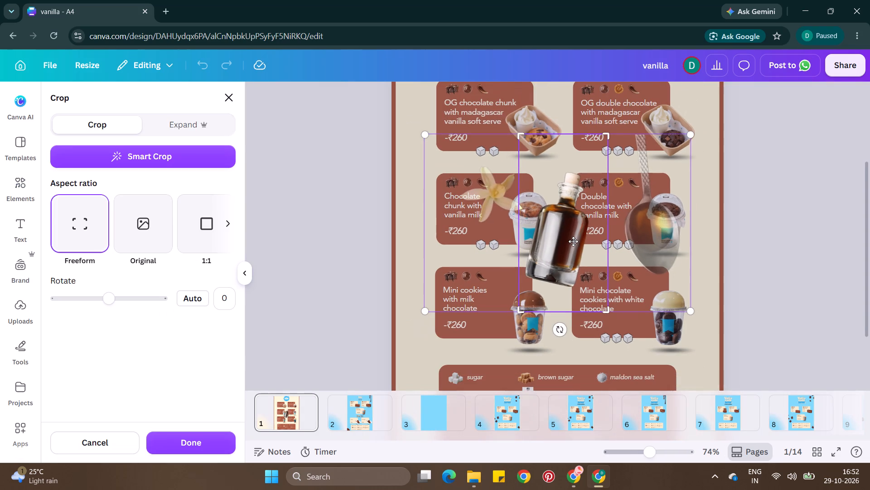
{"action": "left_click_drag", "start_coordinate": [563, 337], "coordinate": [578, 326]}
{"action": "left_click", "coordinate": [621, 339]}
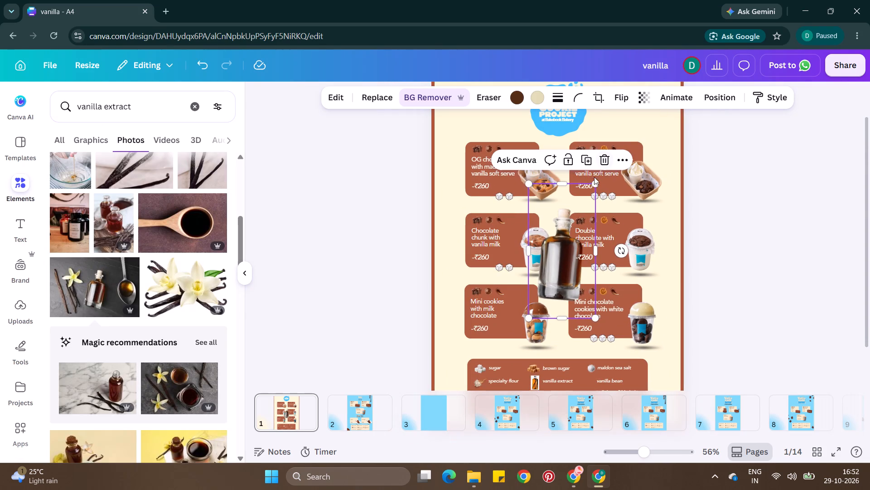
Shrink the cropped corked bottle and move it down onto the ingredient legend.
{"action": "left_click_drag", "start_coordinate": [594, 181], "coordinate": [581, 243]}
{"action": "scroll", "coordinate": [581, 243], "scroll_direction": "down", "scroll_amount": 2}
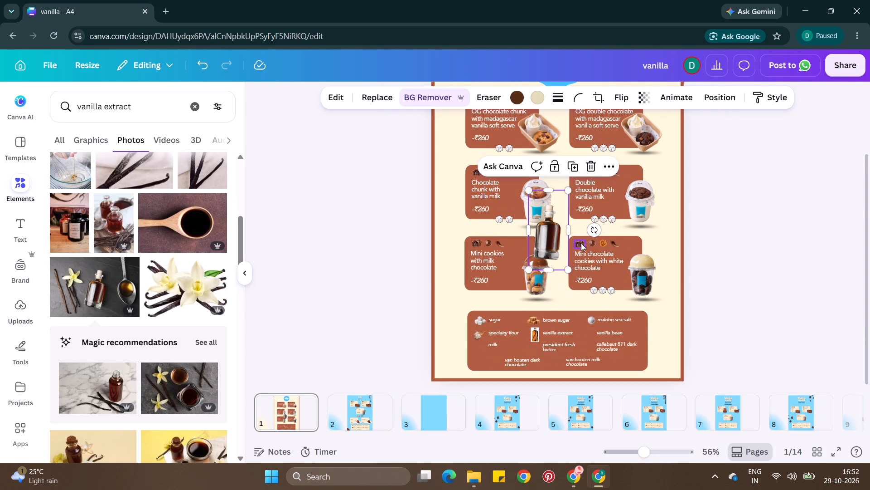
{"action": "left_click_drag", "start_coordinate": [559, 213], "coordinate": [502, 325]}
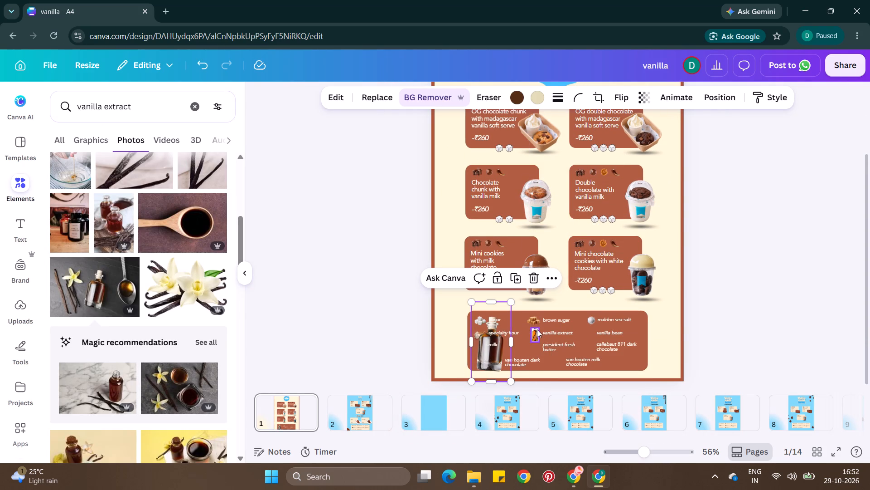
Delete the earlier vanilla bottle photo beside the "vanilla extract" label.
{"action": "left_click", "coordinate": [538, 330]}
{"action": "key", "text": "BackSpace"}
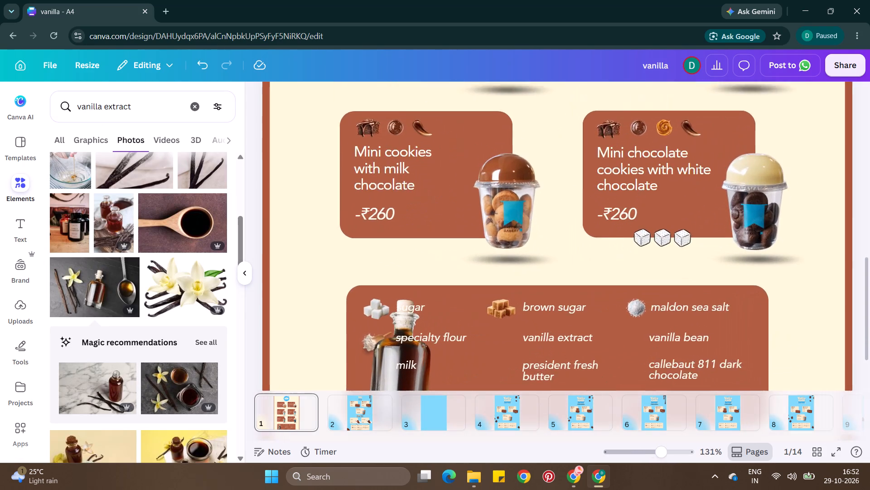
Reduce the corked bottle to icon size, straighten it, and place it just before the "vanilla extract" label.
{"action": "scroll", "coordinate": [538, 330], "scroll_direction": "down", "scroll_amount": 2}
{"action": "left_click", "coordinate": [362, 342]}
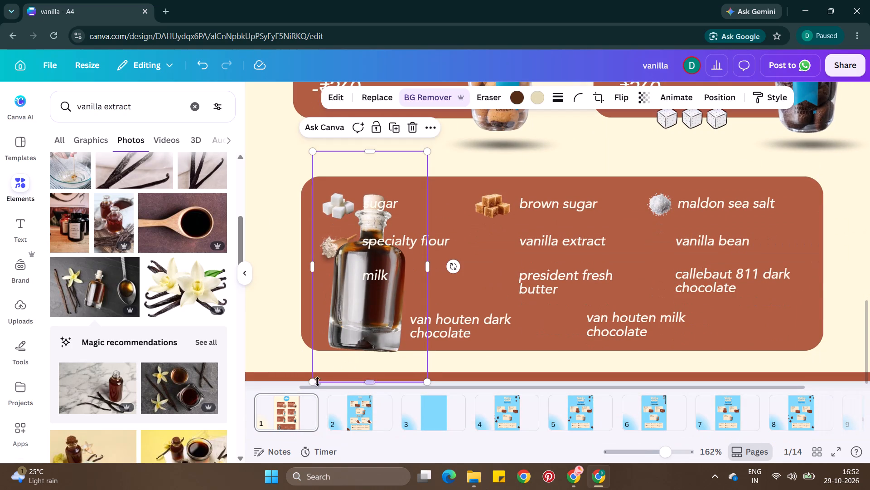
{"action": "left_click_drag", "start_coordinate": [315, 383], "coordinate": [422, 243]}
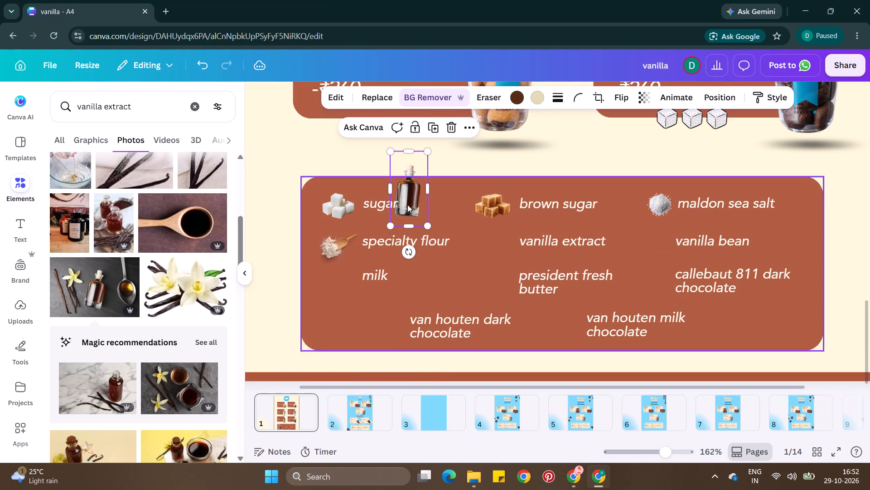
{"action": "left_click_drag", "start_coordinate": [404, 199], "coordinate": [495, 252]}
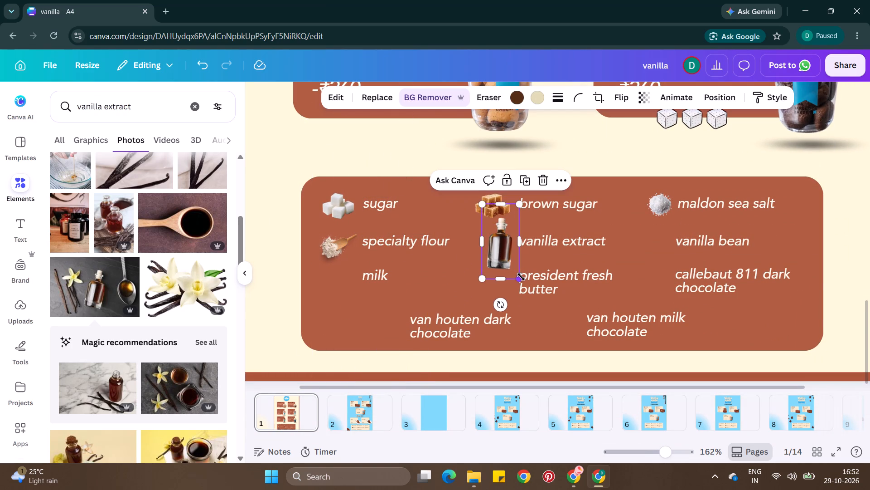
{"action": "left_click_drag", "start_coordinate": [521, 277], "coordinate": [509, 260]}
{"action": "left_click_drag", "start_coordinate": [496, 239], "coordinate": [497, 246]}
{"action": "left_click", "coordinate": [488, 295]}
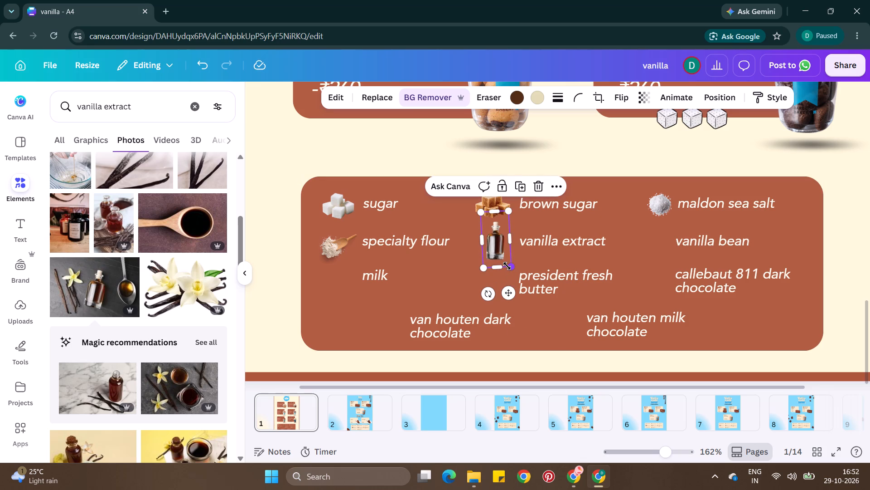
{"action": "left_click_drag", "start_coordinate": [507, 266], "coordinate": [503, 259]}
{"action": "left_click_drag", "start_coordinate": [488, 239], "coordinate": [493, 245]}
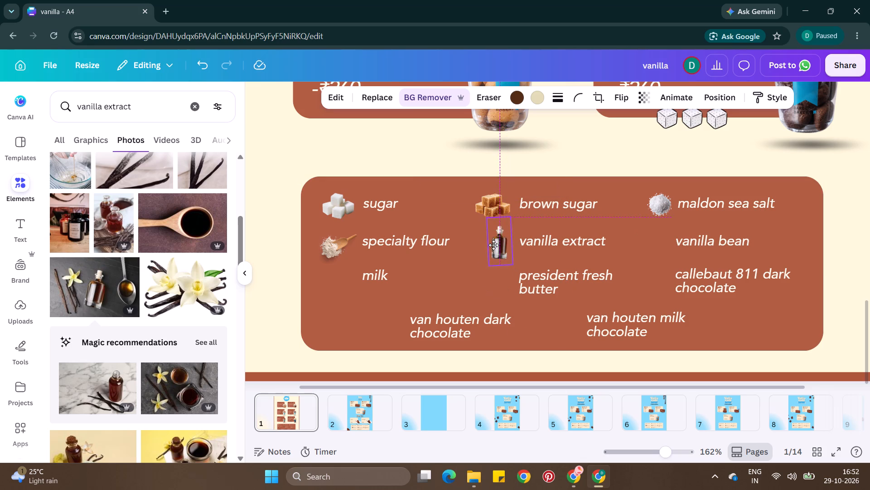
{"action": "left_click_drag", "start_coordinate": [493, 245], "coordinate": [486, 245]}
{"action": "left_click", "coordinate": [469, 272]}
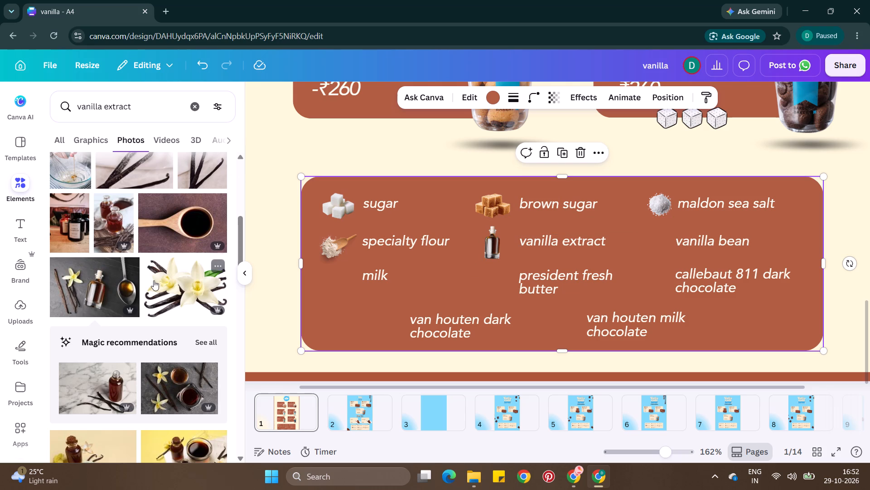
Search the photos for "vanilla bean" and insert the one with a bundle of pods and a flower on beige.
{"action": "scroll", "coordinate": [179, 283], "scroll_direction": "up", "scroll_amount": 2}
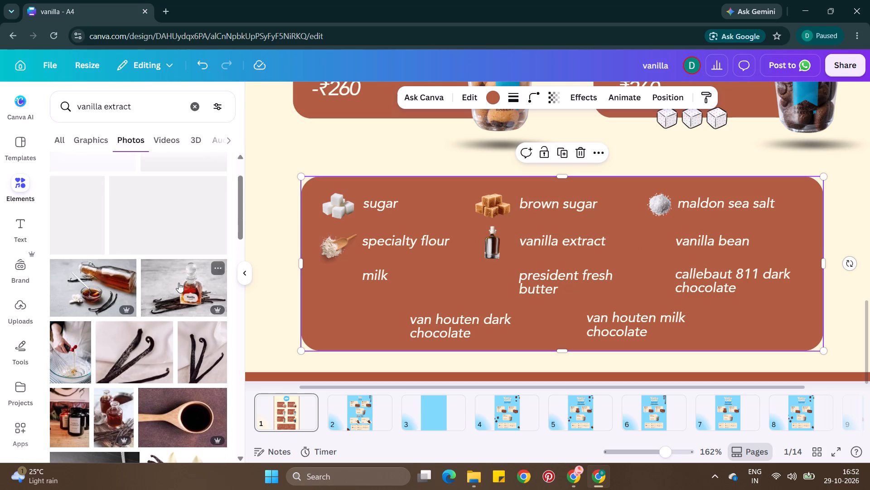
{"action": "scroll", "coordinate": [189, 322], "scroll_direction": "up", "scroll_amount": 2}
{"action": "scroll", "coordinate": [189, 322], "scroll_direction": "down", "scroll_amount": 1}
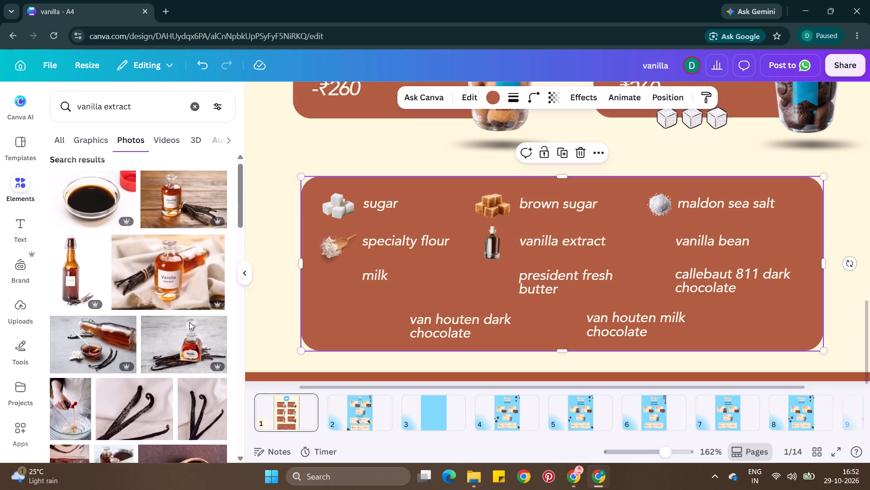
{"action": "scroll", "coordinate": [189, 322], "scroll_direction": "down", "scroll_amount": 3}
{"action": "double_click", "coordinate": [123, 108]}
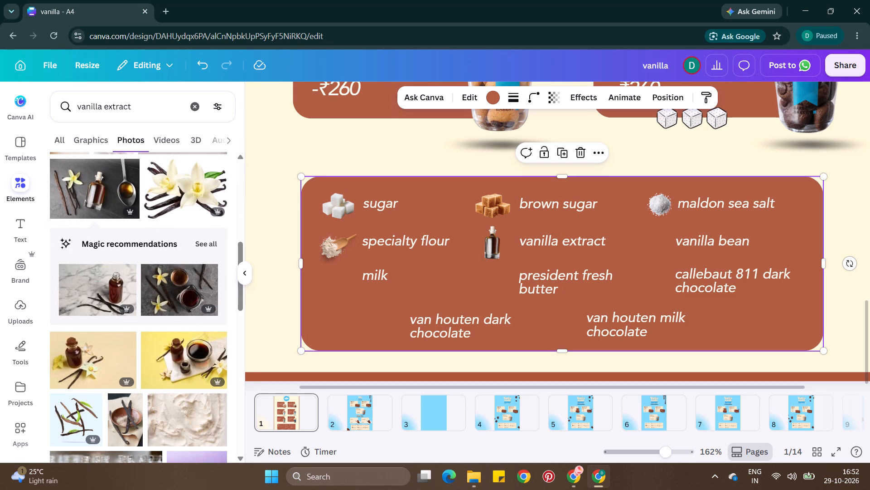
{"action": "type", "text": "bean"}
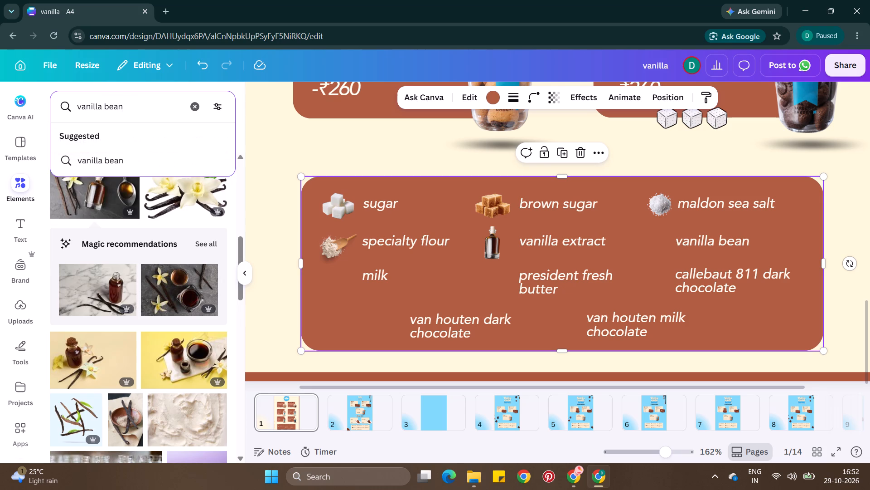
{"action": "key", "text": "Return"}
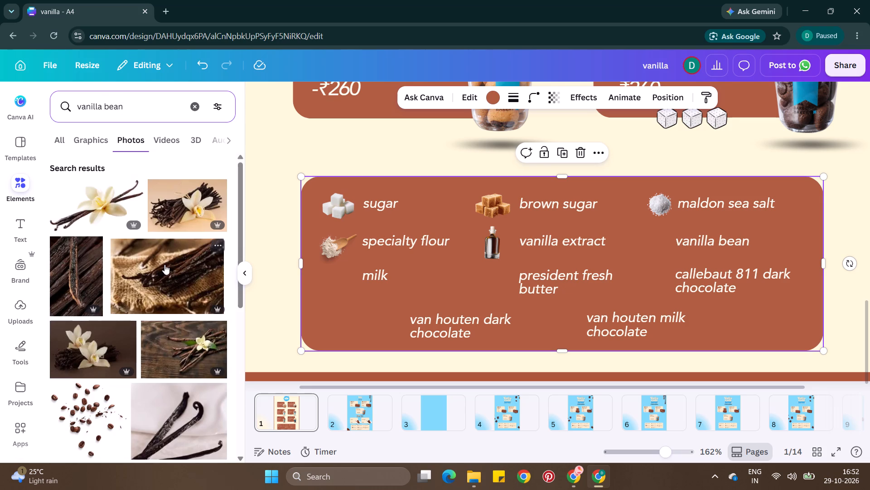
{"action": "scroll", "coordinate": [179, 353], "scroll_direction": "down", "scroll_amount": 1}
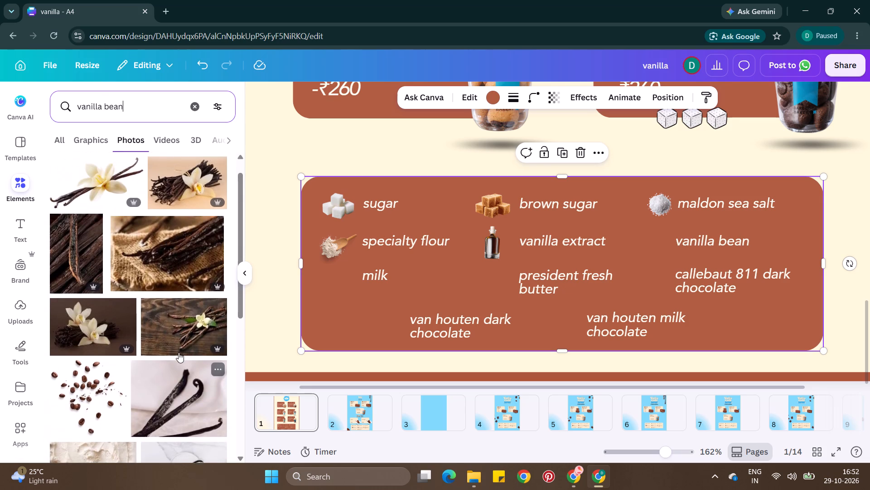
{"action": "scroll", "coordinate": [179, 353], "scroll_direction": "down", "scroll_amount": 1}
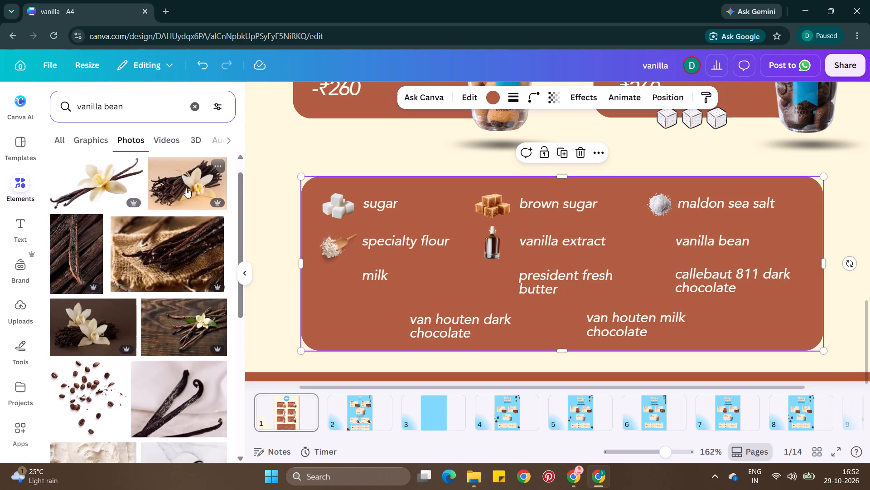
{"action": "left_click", "coordinate": [186, 188]}
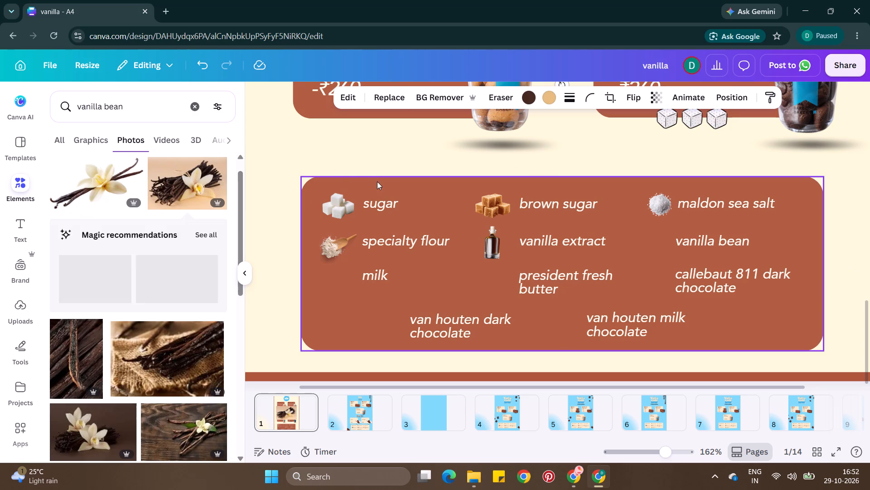
Remove the background from the inserted photo of the vanilla pod bundle and flower.
{"action": "scroll", "coordinate": [377, 181], "scroll_direction": "up", "scroll_amount": 2}
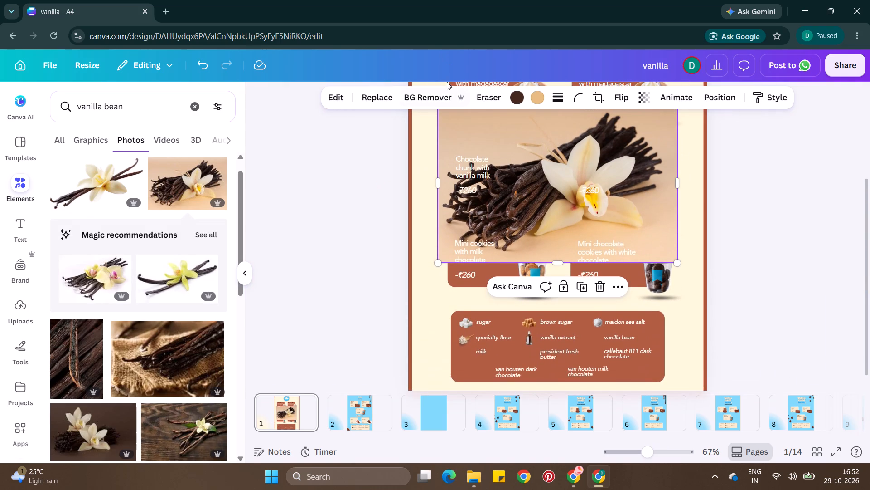
{"action": "left_click", "coordinate": [443, 90]}
Shrink the vanilla pod bundle to icon size and place it just before the "vanilla bean" label in the legend.
{"action": "scroll", "coordinate": [604, 162], "scroll_direction": "up", "scroll_amount": 1}
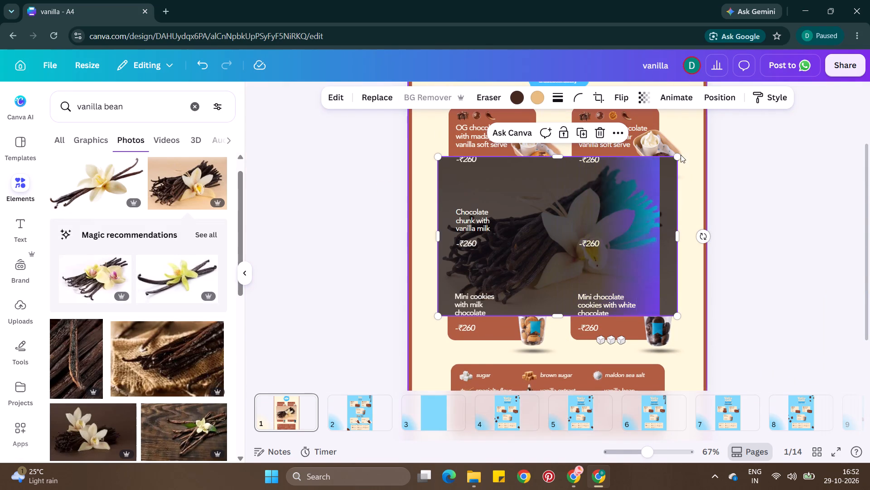
{"action": "left_click_drag", "start_coordinate": [678, 154], "coordinate": [490, 305]}
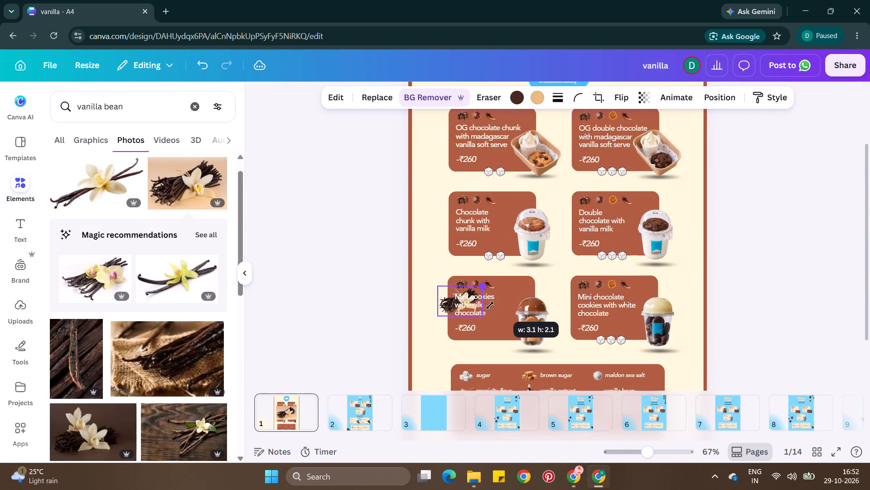
{"action": "left_click_drag", "start_coordinate": [490, 305], "coordinate": [460, 316]}
{"action": "scroll", "coordinate": [460, 316], "scroll_direction": "down", "scroll_amount": 2}
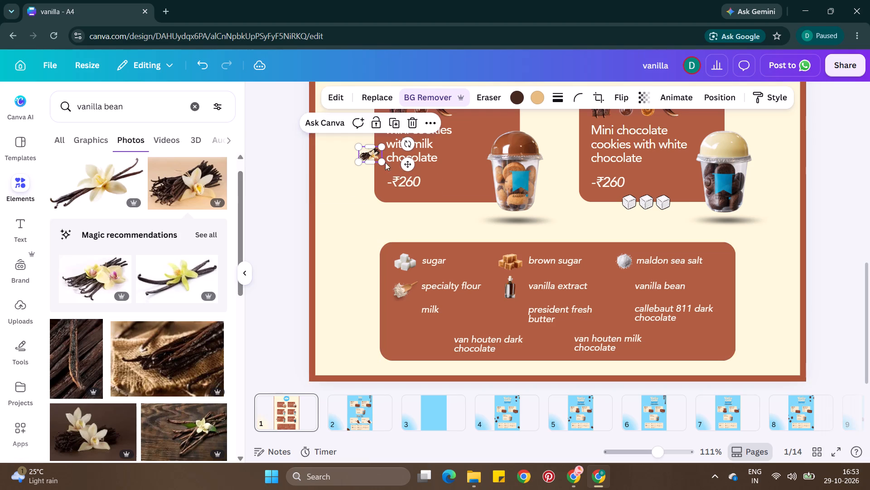
{"action": "left_click_drag", "start_coordinate": [367, 155], "coordinate": [399, 166]}
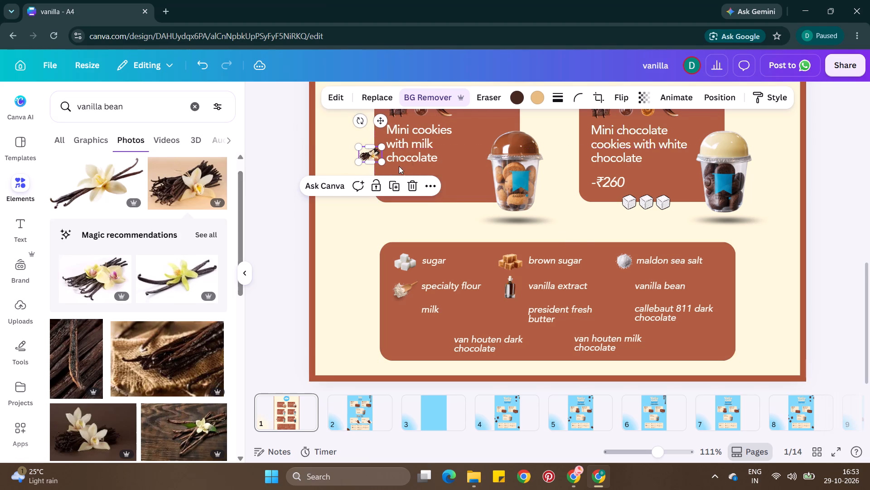
{"action": "left_click_drag", "start_coordinate": [399, 166], "coordinate": [626, 272]}
{"action": "scroll", "coordinate": [626, 272], "scroll_direction": "down", "scroll_amount": 1}
{"action": "left_click_drag", "start_coordinate": [665, 247], "coordinate": [651, 287]}
{"action": "left_click_drag", "start_coordinate": [614, 307], "coordinate": [619, 307]}
Nudge the sea salt and vanilla pod images so they line up in the legend's third column.
{"action": "left_click_drag", "start_coordinate": [643, 217], "coordinate": [637, 218]}
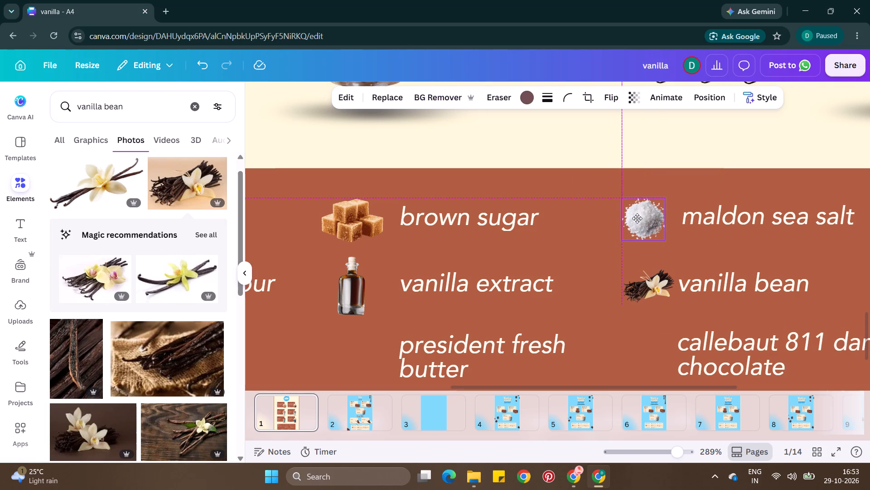
{"action": "left_click_drag", "start_coordinate": [637, 218], "coordinate": [638, 218]}
{"action": "left_click", "coordinate": [658, 280]}
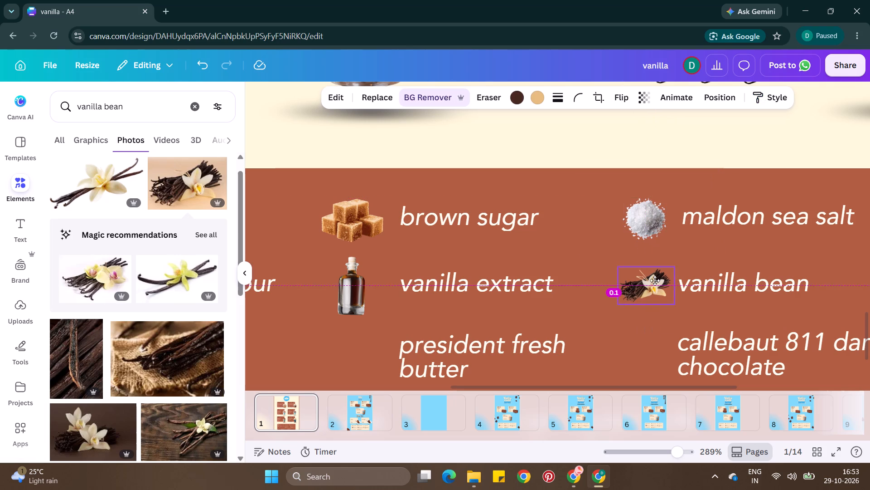
Search the photos for "milk" and look through the results for an image suited to the legend.
{"action": "scroll", "coordinate": [654, 280], "scroll_direction": "right", "scroll_amount": 2}
{"action": "scroll", "coordinate": [654, 280], "scroll_direction": "down", "scroll_amount": 1}
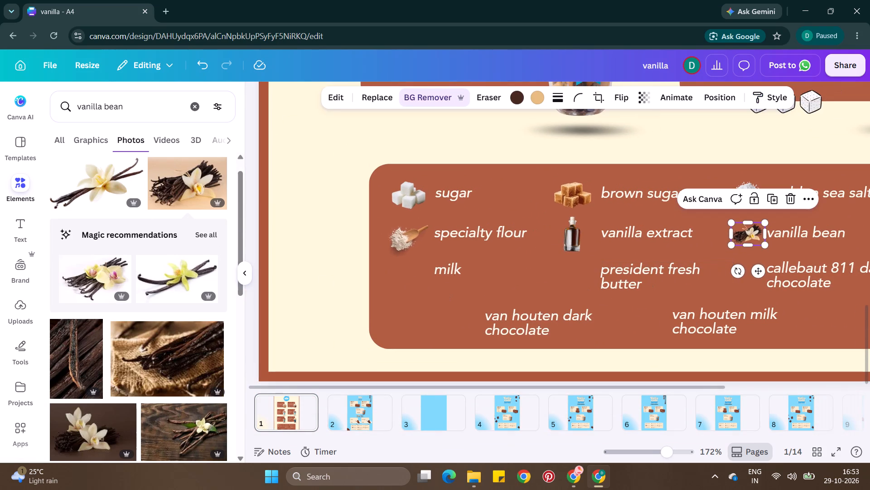
{"action": "left_click_drag", "start_coordinate": [125, 115], "coordinate": [57, 103]}
{"action": "type", "text": "milk"}
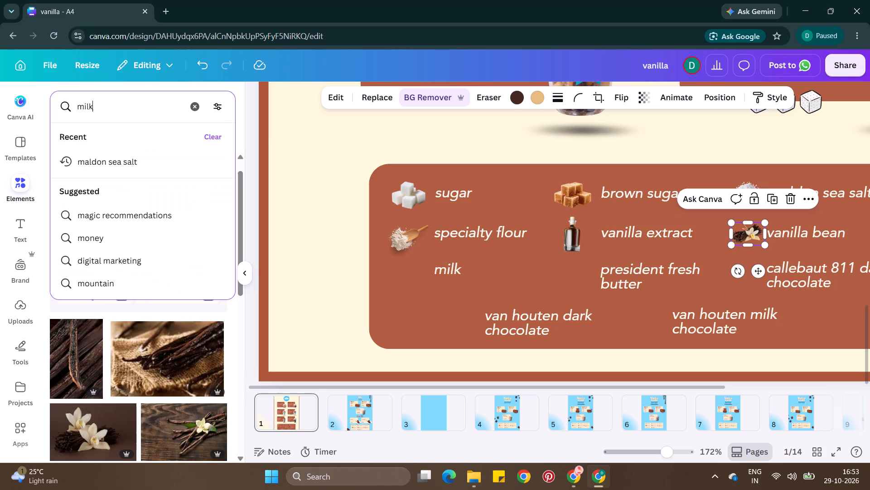
{"action": "key", "text": "Return"}
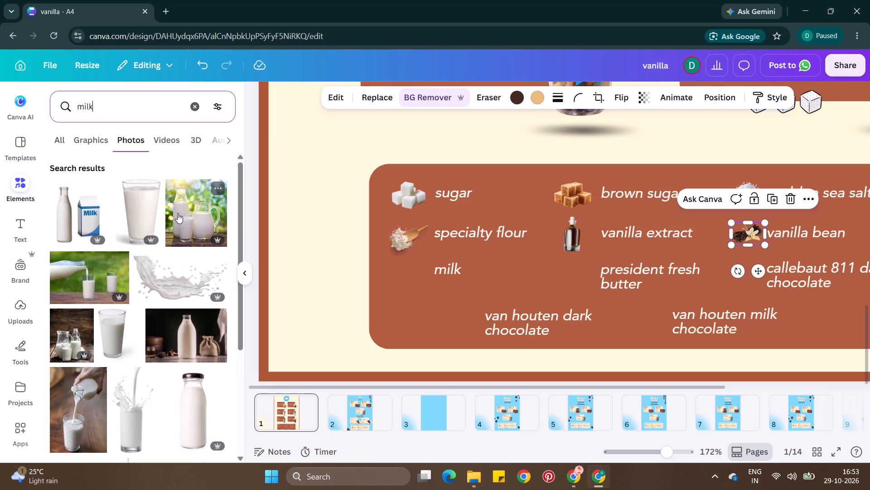
{"action": "scroll", "coordinate": [331, 240], "scroll_direction": "down", "scroll_amount": 2}
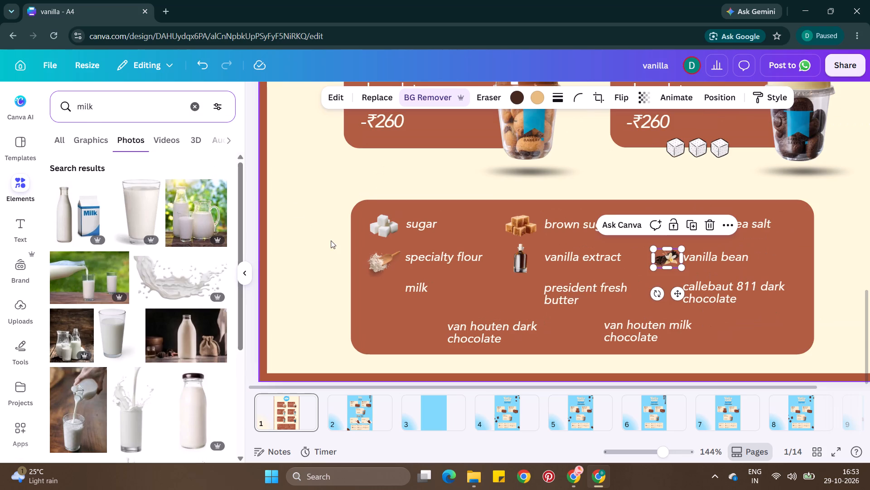
{"action": "scroll", "coordinate": [331, 240], "scroll_direction": "down", "scroll_amount": 1}
{"action": "scroll", "coordinate": [280, 277], "scroll_direction": "down", "scroll_amount": 1}
{"action": "scroll", "coordinate": [154, 314], "scroll_direction": "down", "scroll_amount": 3}
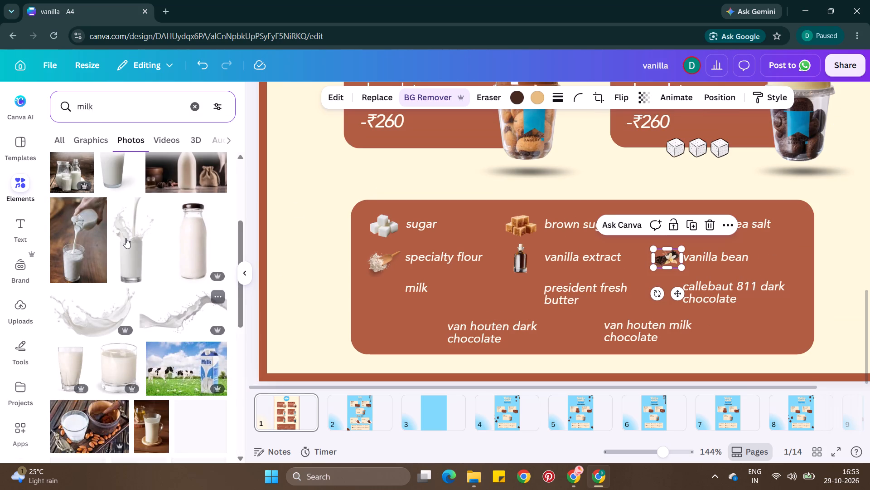
{"action": "scroll", "coordinate": [97, 322], "scroll_direction": "up", "scroll_amount": 3}
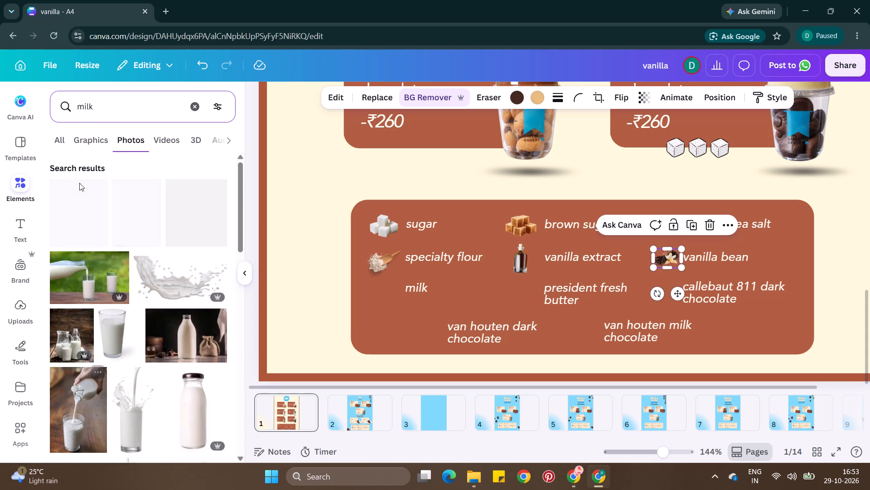
Switch the "milk" search to graphics and insert the realistic white crown-shaped milk splash.
{"action": "left_click", "coordinate": [85, 138]}
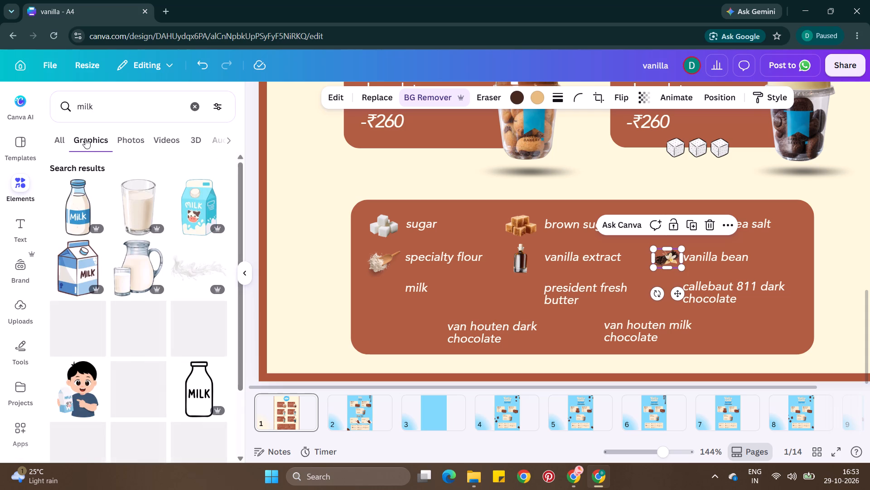
{"action": "scroll", "coordinate": [142, 292], "scroll_direction": "down", "scroll_amount": 3}
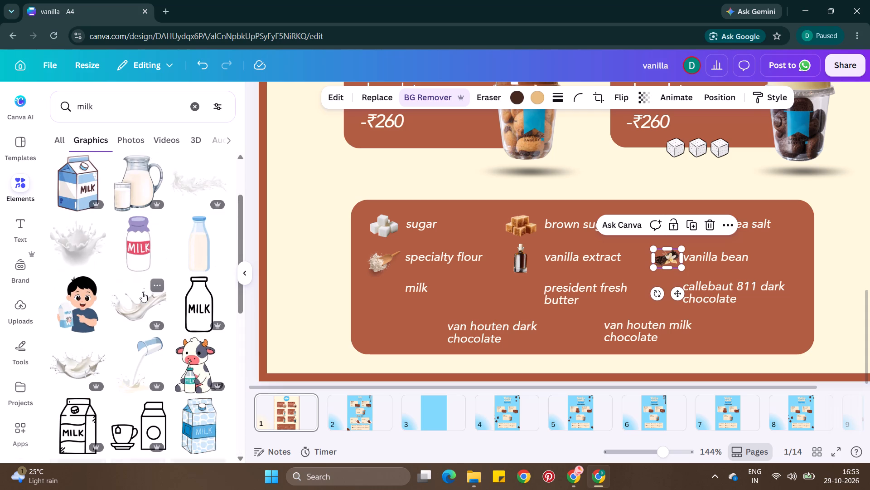
{"action": "scroll", "coordinate": [142, 292], "scroll_direction": "down", "scroll_amount": 1}
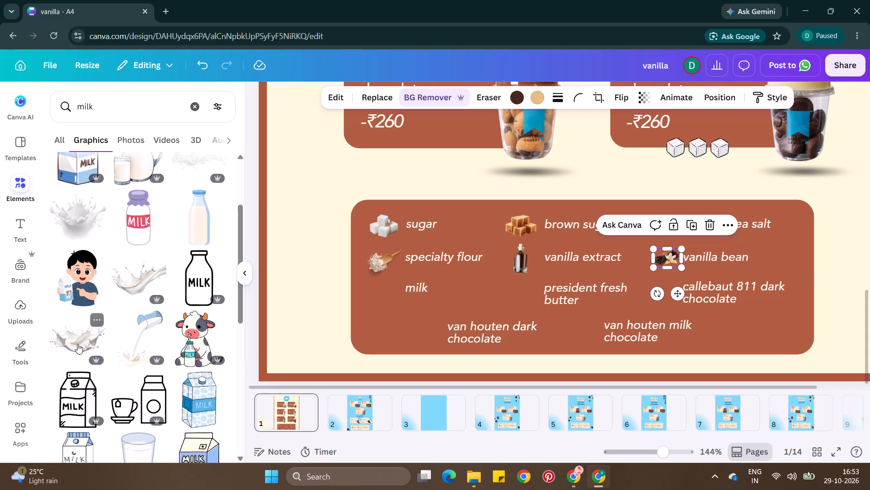
{"action": "scroll", "coordinate": [77, 344], "scroll_direction": "down", "scroll_amount": 1}
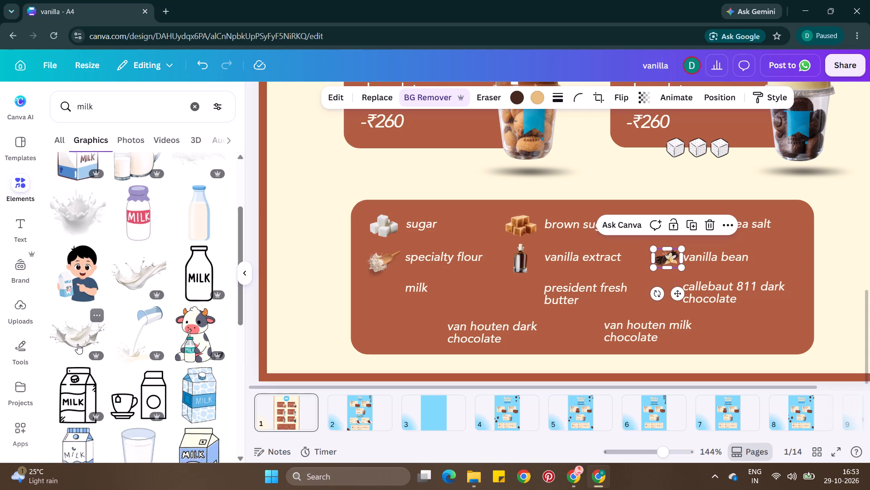
{"action": "scroll", "coordinate": [77, 344], "scroll_direction": "down", "scroll_amount": 2}
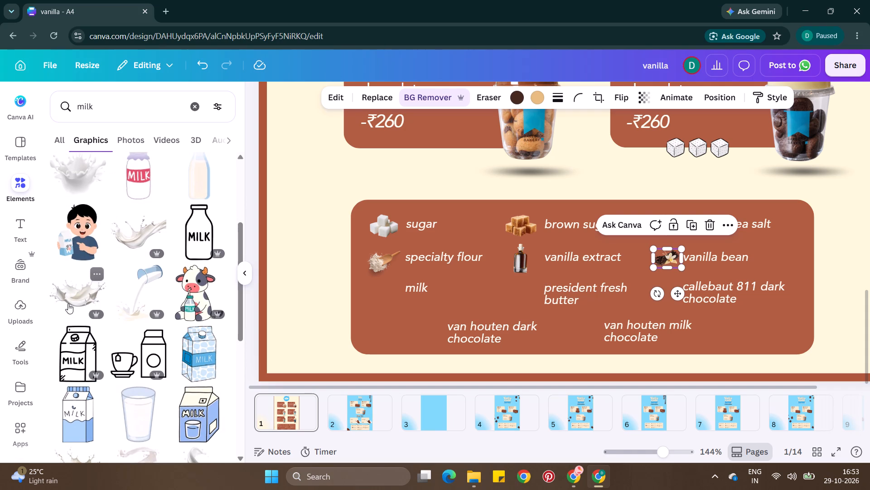
{"action": "left_click", "coordinate": [68, 304]}
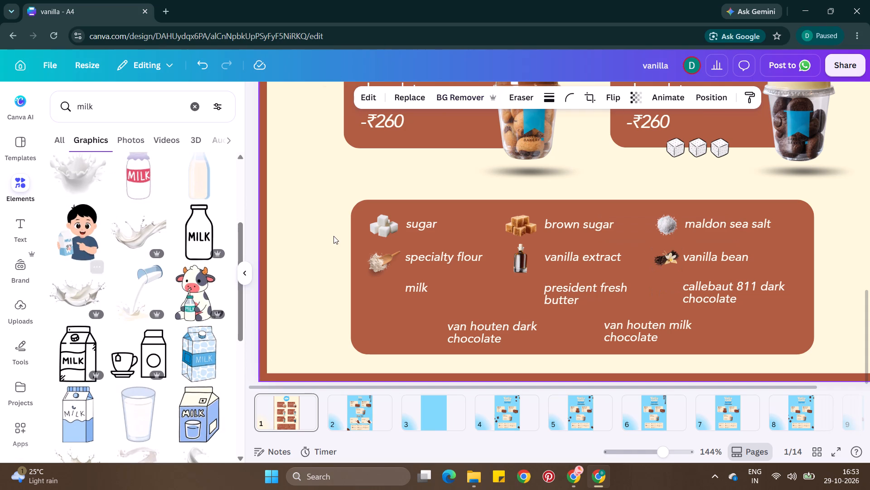
Shrink the milk splash to icon size and place it before the "milk" label, centred under the legend's first-column images.
{"action": "scroll", "coordinate": [566, 146], "scroll_direction": "up", "scroll_amount": 1}
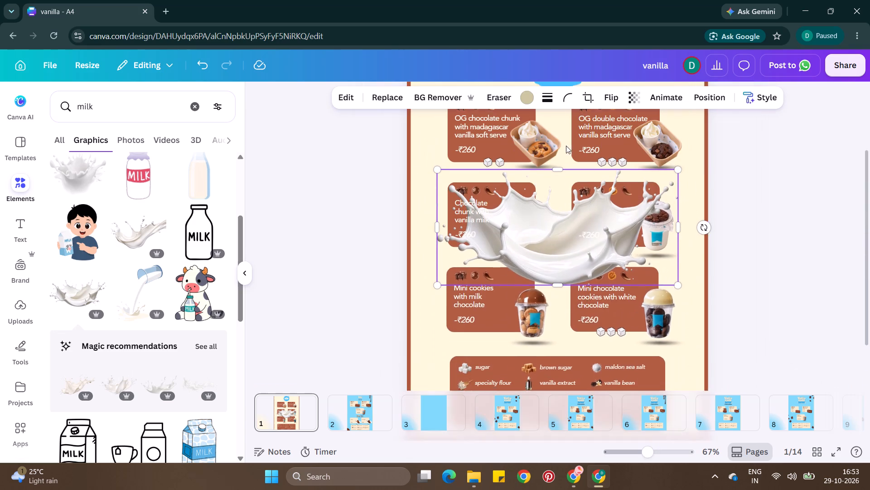
{"action": "left_click_drag", "start_coordinate": [678, 173], "coordinate": [536, 269]}
{"action": "left_click_drag", "start_coordinate": [508, 273], "coordinate": [520, 377]}
{"action": "scroll", "coordinate": [520, 377], "scroll_direction": "down", "scroll_amount": 2}
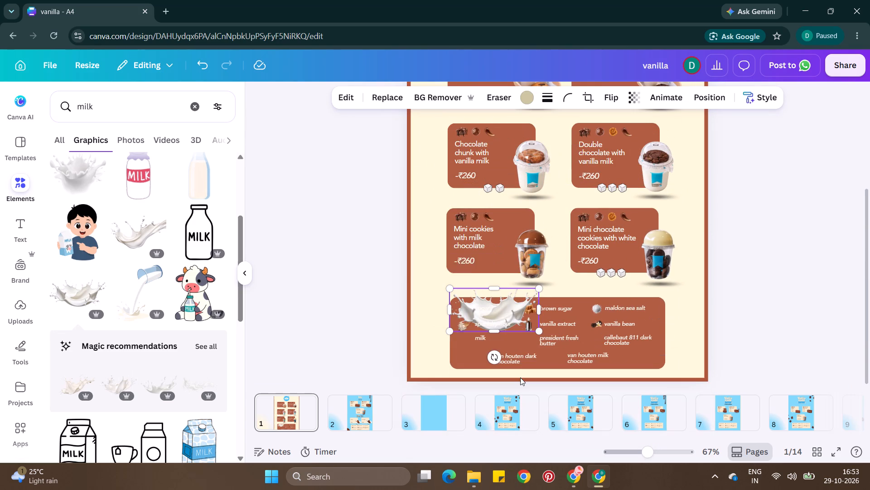
{"action": "scroll", "coordinate": [520, 377], "scroll_direction": "down", "scroll_amount": 1}
{"action": "left_click_drag", "start_coordinate": [536, 286], "coordinate": [483, 329]}
{"action": "scroll", "coordinate": [483, 329], "scroll_direction": "down", "scroll_amount": 1}
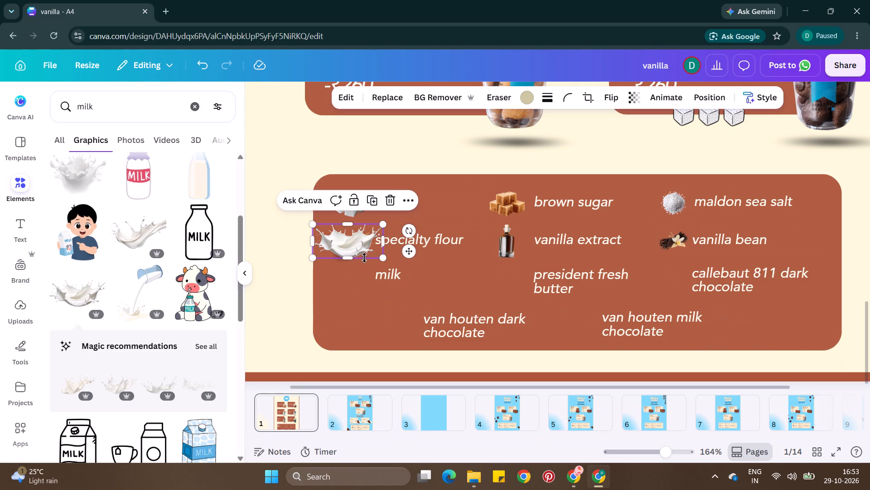
{"action": "left_click_drag", "start_coordinate": [314, 225], "coordinate": [329, 233]}
{"action": "left_click_drag", "start_coordinate": [357, 239], "coordinate": [351, 279]}
{"action": "left_click_drag", "start_coordinate": [377, 299], "coordinate": [367, 293]}
{"action": "left_click_drag", "start_coordinate": [333, 282], "coordinate": [340, 281]}
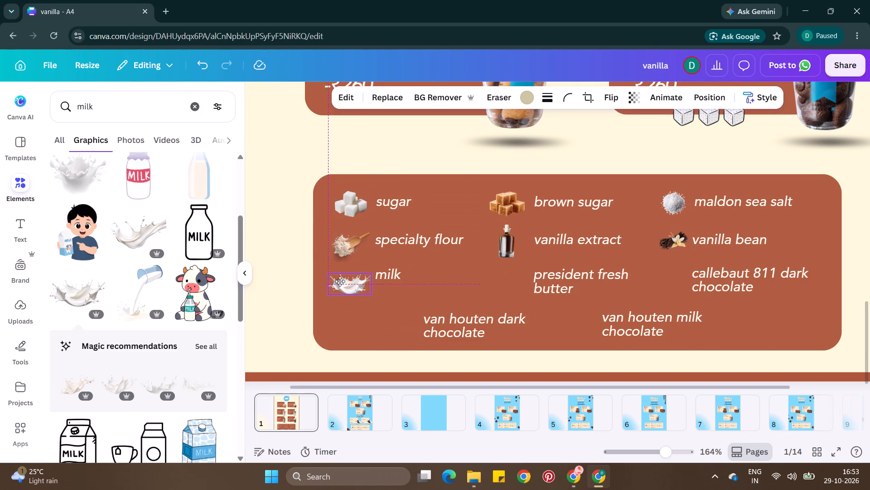
{"action": "left_click_drag", "start_coordinate": [340, 281], "coordinate": [339, 281]}
{"action": "left_click_drag", "start_coordinate": [367, 291], "coordinate": [356, 289]}
{"action": "left_click_drag", "start_coordinate": [342, 278], "coordinate": [350, 283]}
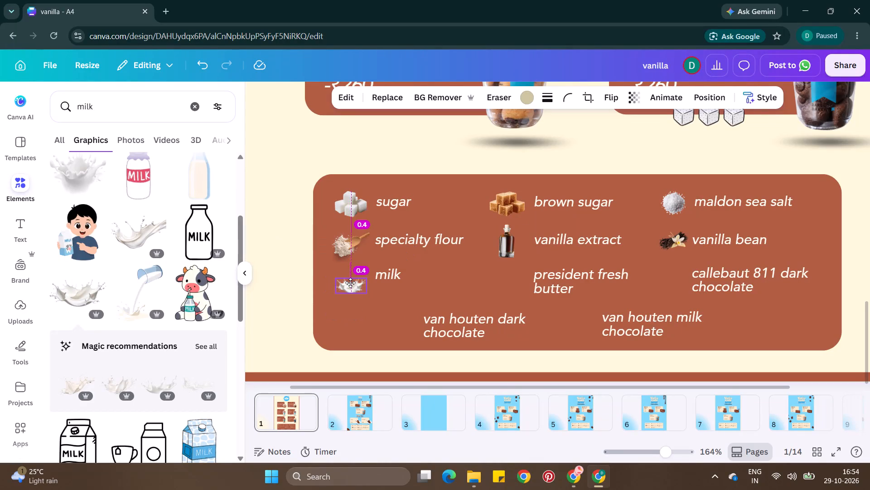
{"action": "left_click_drag", "start_coordinate": [350, 283], "coordinate": [349, 283]}
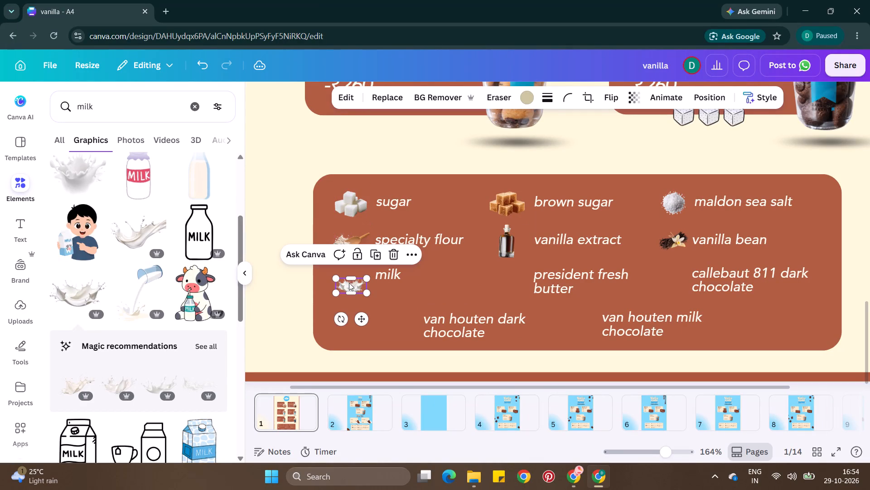
Lower the "milk" label slightly and line up the milk splash with it.
{"action": "left_click_drag", "start_coordinate": [393, 274], "coordinate": [394, 284]}
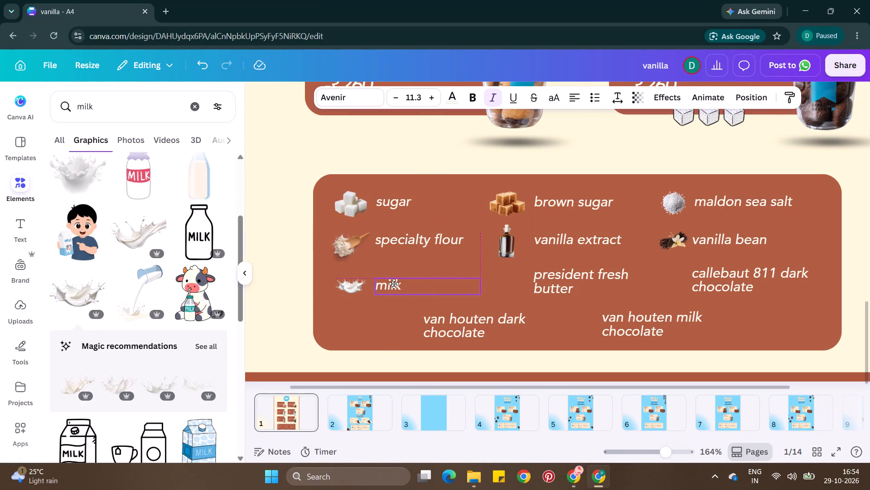
{"action": "left_click_drag", "start_coordinate": [394, 284], "coordinate": [395, 281]}
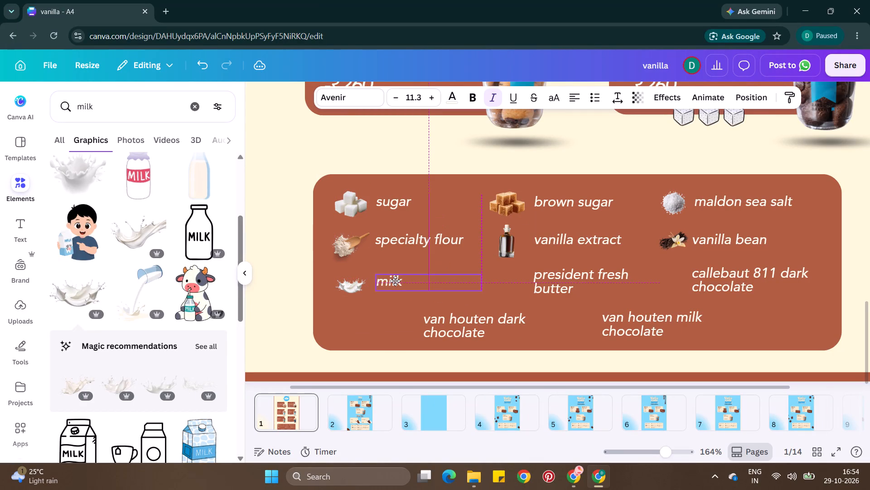
{"action": "left_click_drag", "start_coordinate": [395, 281], "coordinate": [395, 281]}
{"action": "left_click", "coordinate": [357, 282]}
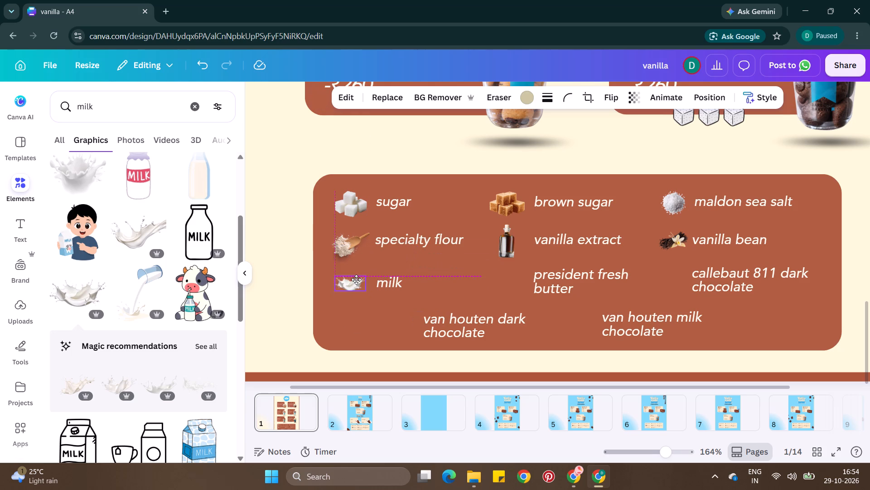
Lower the "president fresh butter" and "callebaut 811 dark chocolate" labels so their first lines align with "milk".
{"action": "left_click_drag", "start_coordinate": [559, 284], "coordinate": [559, 287]}
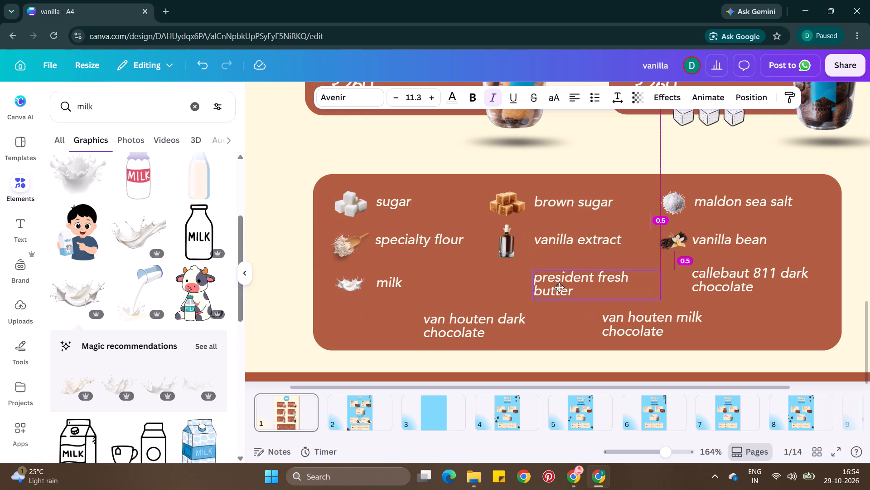
{"action": "left_click_drag", "start_coordinate": [559, 287], "coordinate": [559, 290]}
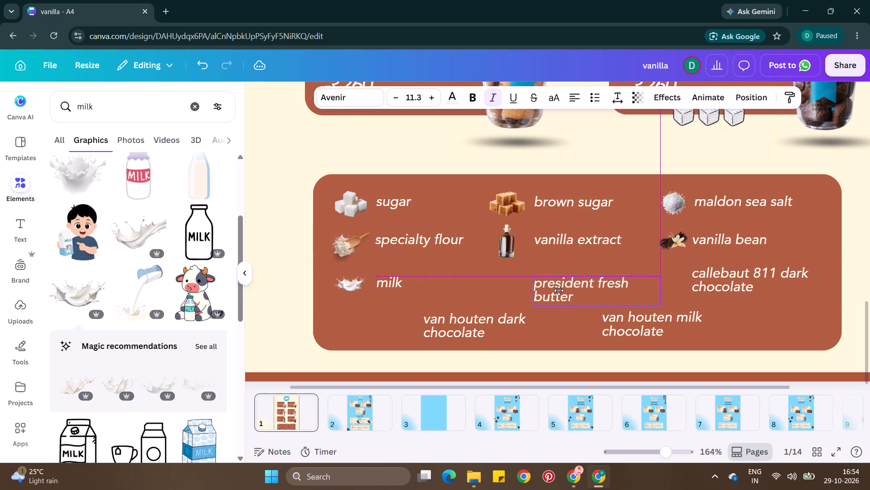
{"action": "left_click_drag", "start_coordinate": [559, 290], "coordinate": [558, 290]}
{"action": "left_click", "coordinate": [558, 290]}
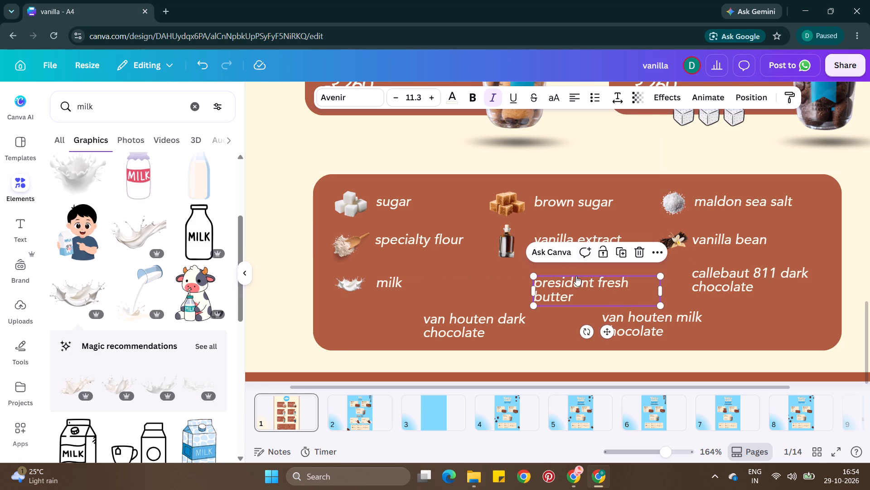
{"action": "left_click", "coordinate": [565, 300]}
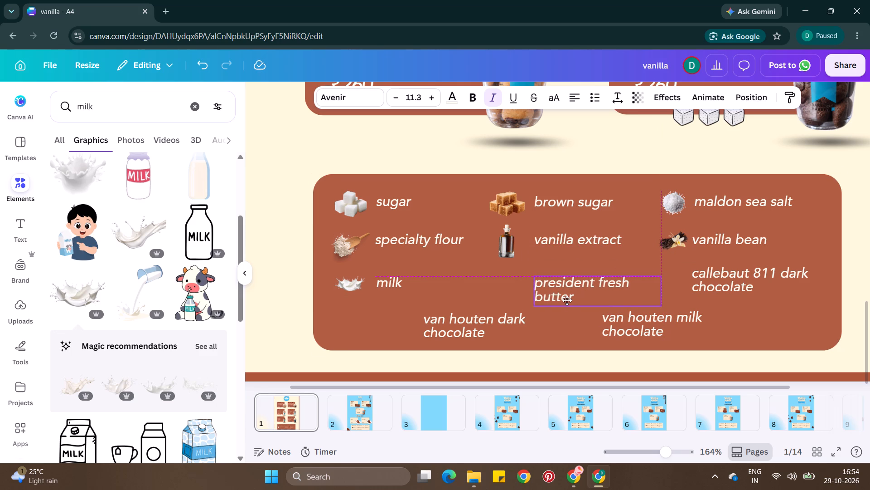
{"action": "left_click_drag", "start_coordinate": [708, 271], "coordinate": [706, 280]}
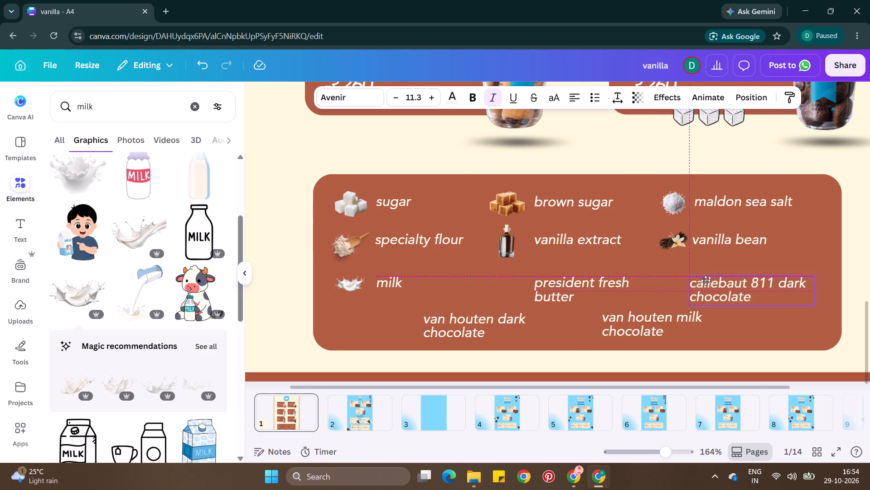
{"action": "left_click_drag", "start_coordinate": [706, 280], "coordinate": [709, 280]}
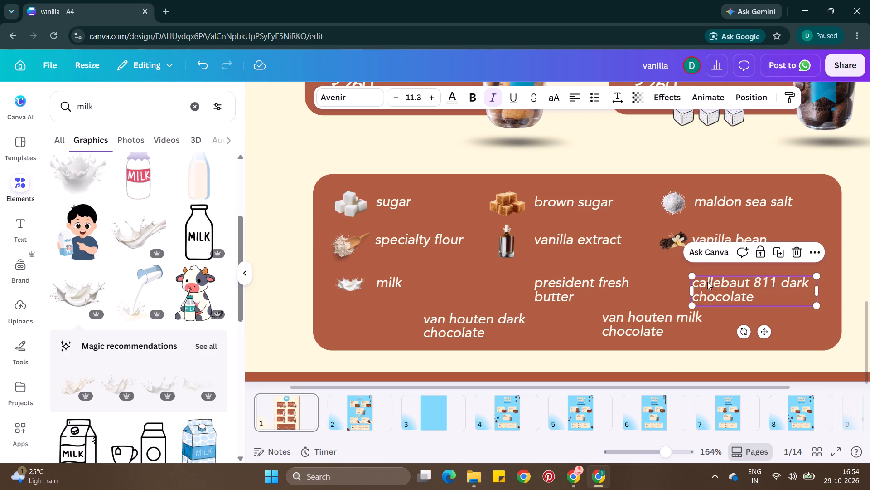
Lower the "van houten milk chocolate" and "van houten dark chocolate" labels to one shared level in the legend's bottom row.
{"action": "left_click_drag", "start_coordinate": [660, 312], "coordinate": [661, 318]}
{"action": "left_click", "coordinate": [633, 327]}
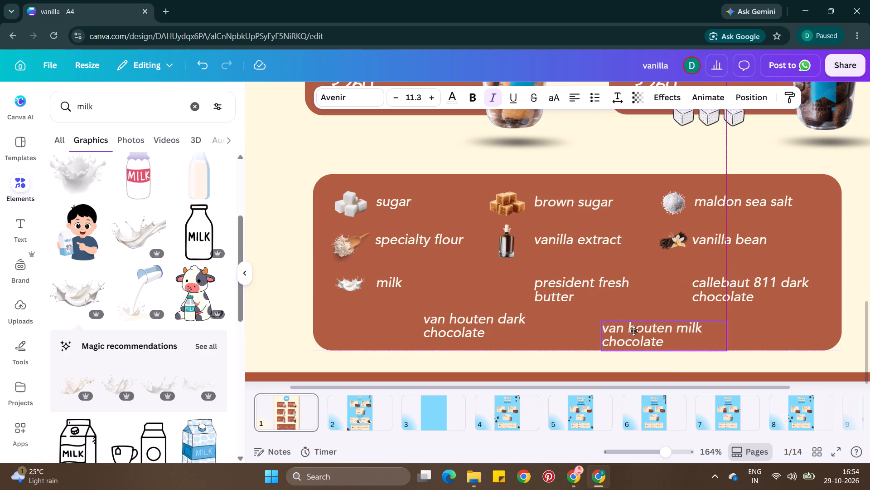
{"action": "left_click", "coordinate": [633, 328]}
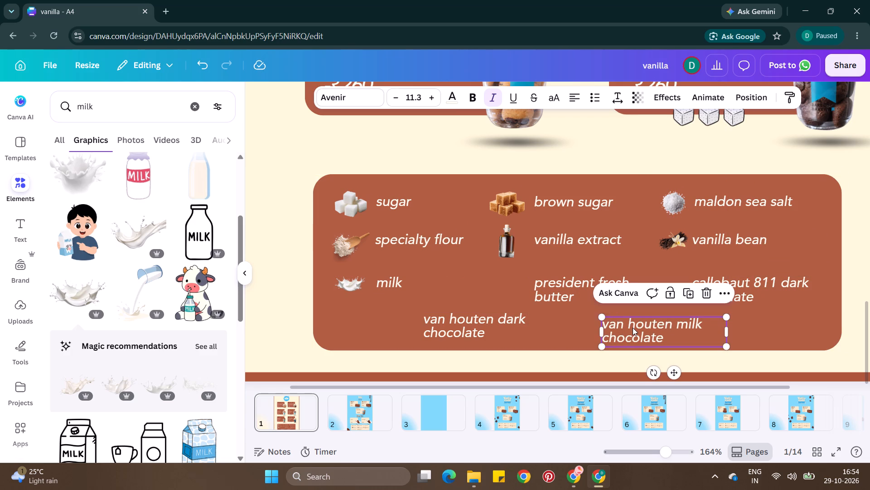
{"action": "left_click_drag", "start_coordinate": [499, 313], "coordinate": [499, 316]}
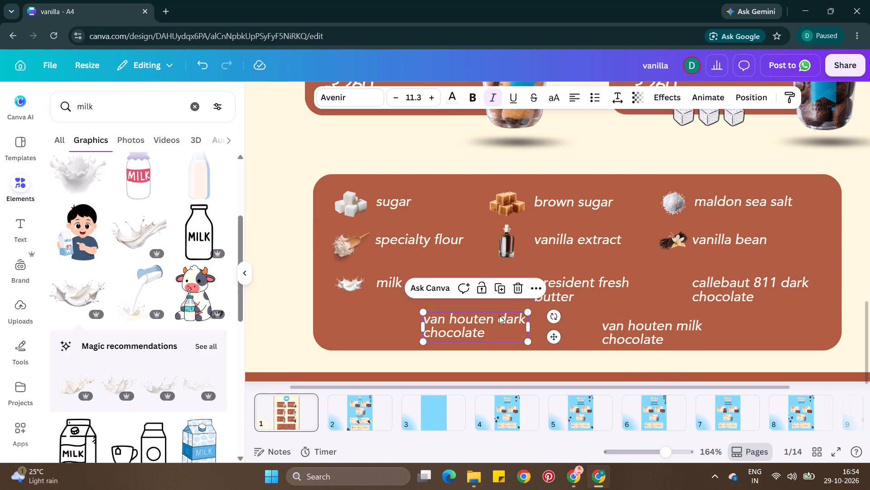
{"action": "left_click_drag", "start_coordinate": [499, 316], "coordinate": [499, 317]}
{"action": "left_click", "coordinate": [528, 326]}
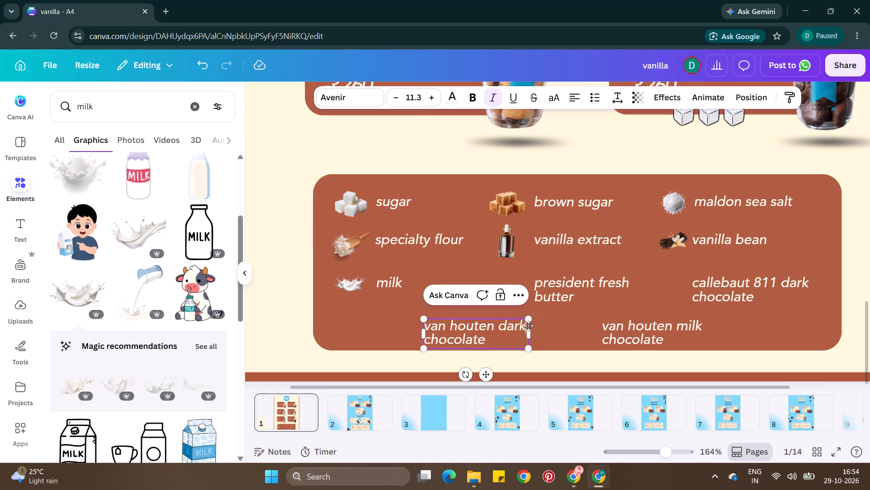
Extend the legend's brown background box slightly downward below the van houten labels.
{"action": "left_click", "coordinate": [544, 333]}
{"action": "left_click_drag", "start_coordinate": [556, 354], "coordinate": [556, 362]}
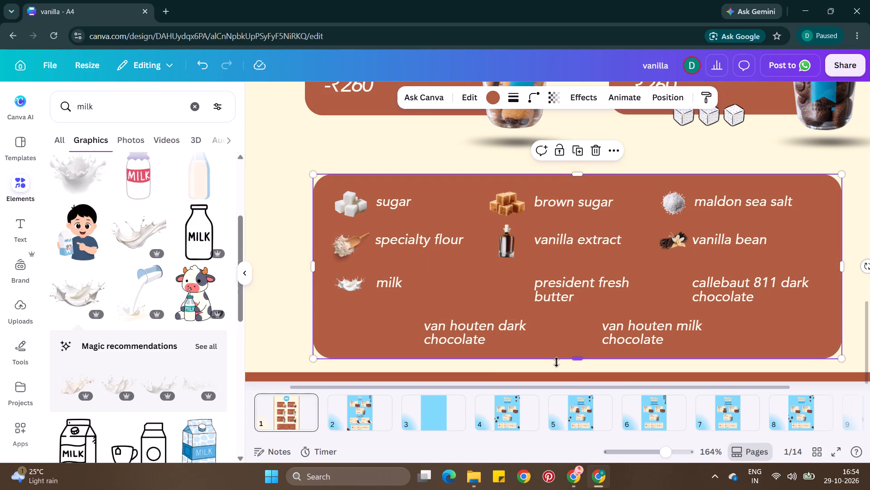
Search the graphics for "president fresh butter" and insert the ridged yellow butter curl.
{"action": "left_click_drag", "start_coordinate": [116, 102], "coordinate": [81, 101]}
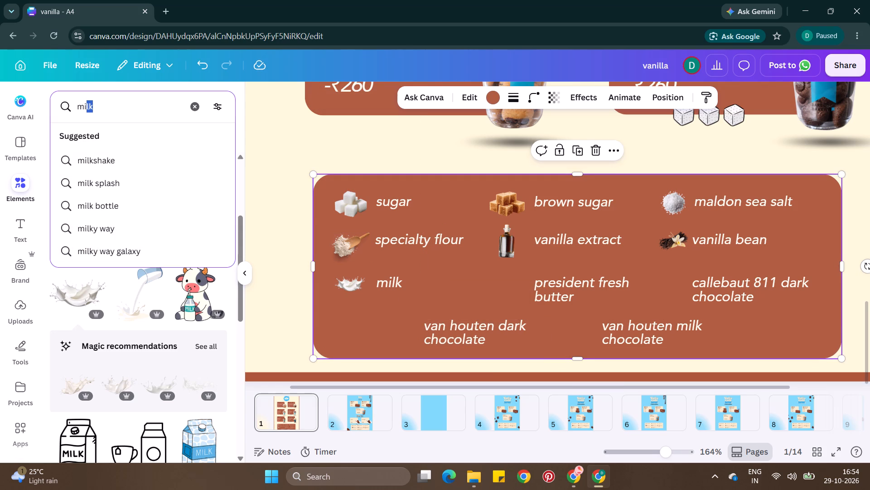
{"action": "key", "text": "BackSpace"}
{"action": "key", "text": "BackSpace"}
{"action": "key", "text": "BackSpace"}
{"action": "key", "text": "BackSpace"}
{"action": "type", "text": "president fresh butter"}
{"action": "key", "text": "Return"}
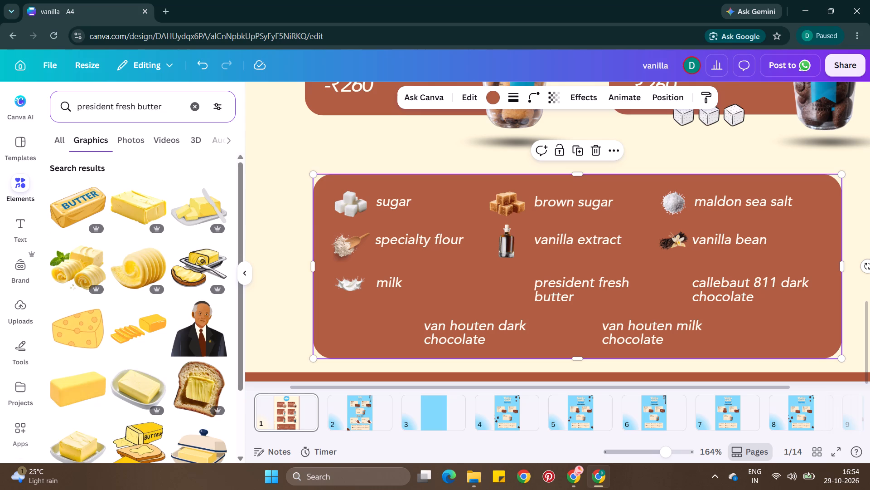
{"action": "left_click", "coordinate": [129, 279]}
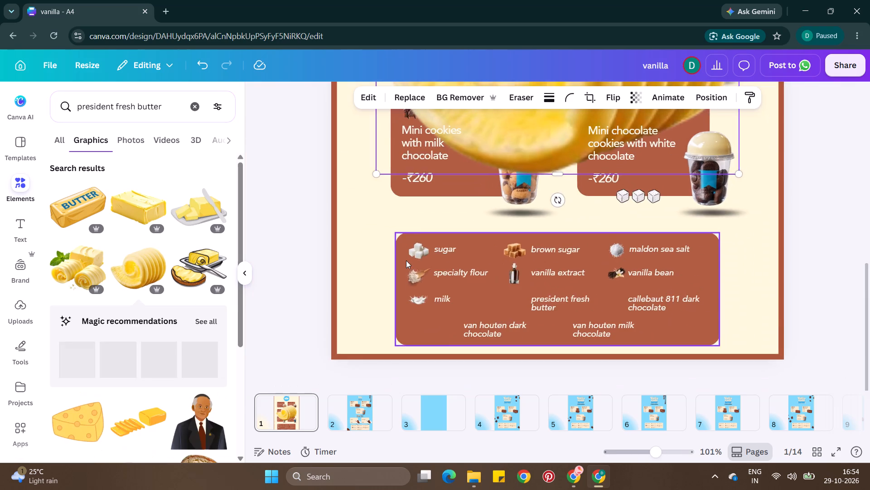
Shrink the yellow butter curl to legend-icon size and place it just before the "president fresh butter" label, beneath the vanilla extract bottle.
{"action": "scroll", "coordinate": [406, 260], "scroll_direction": "up", "scroll_amount": 2}
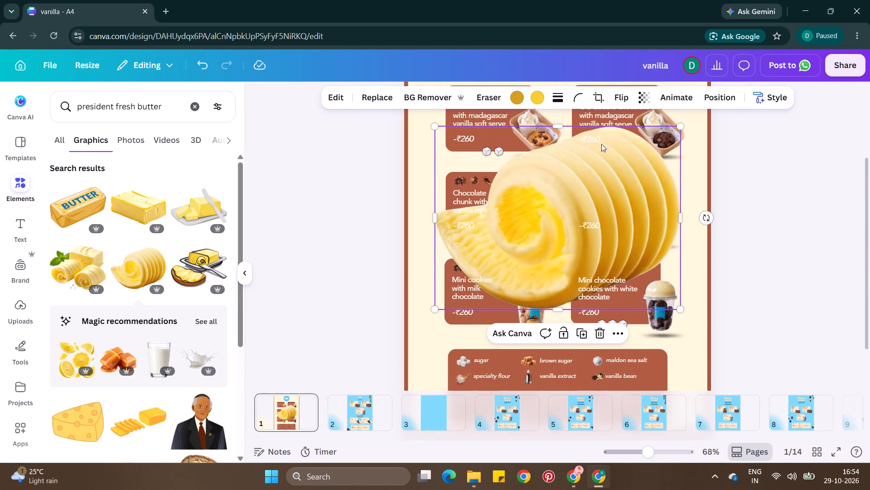
{"action": "left_click_drag", "start_coordinate": [680, 129], "coordinate": [665, 147]}
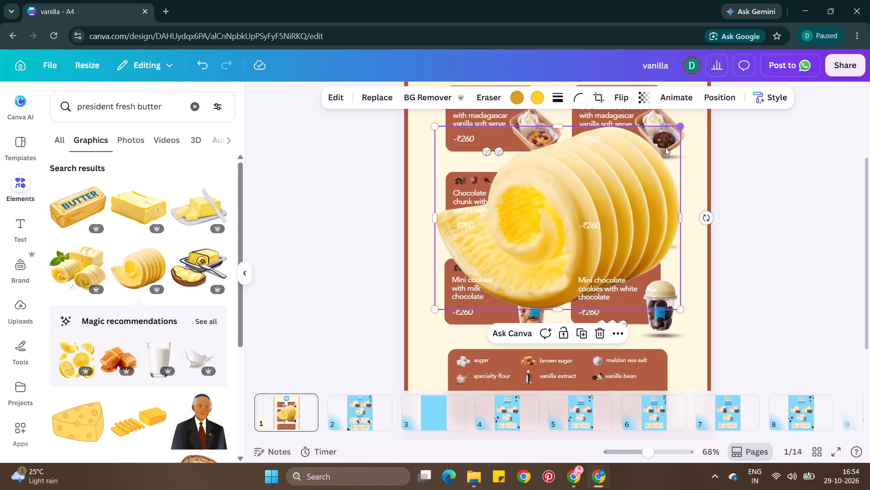
{"action": "left_click_drag", "start_coordinate": [665, 147], "coordinate": [489, 318]}
{"action": "scroll", "coordinate": [489, 318], "scroll_direction": "down", "scroll_amount": 1}
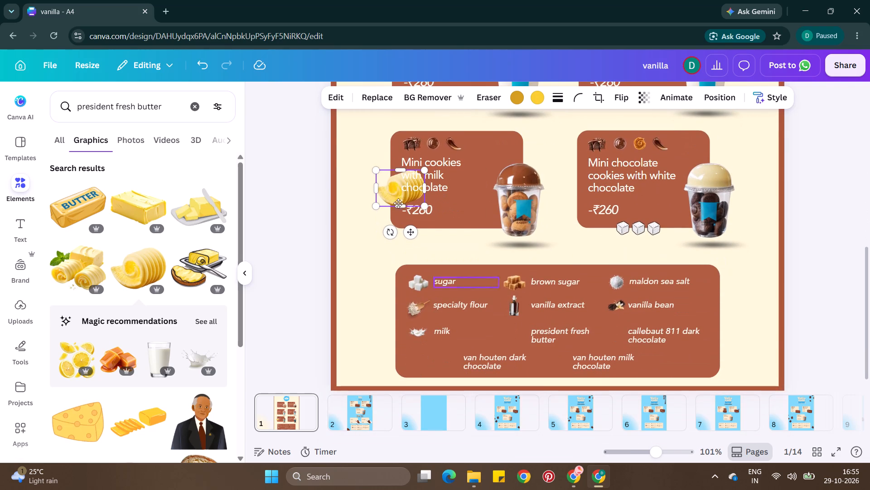
{"action": "left_click_drag", "start_coordinate": [390, 193], "coordinate": [485, 333]}
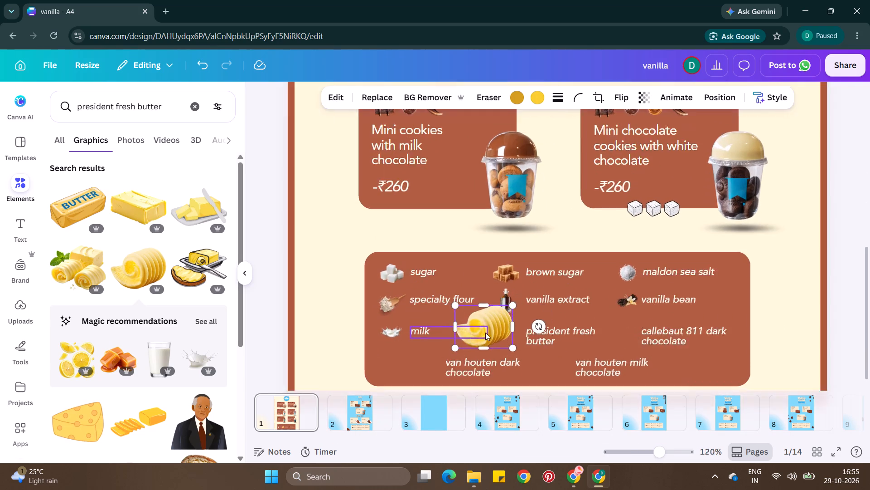
{"action": "scroll", "coordinate": [485, 333], "scroll_direction": "down", "scroll_amount": 1}
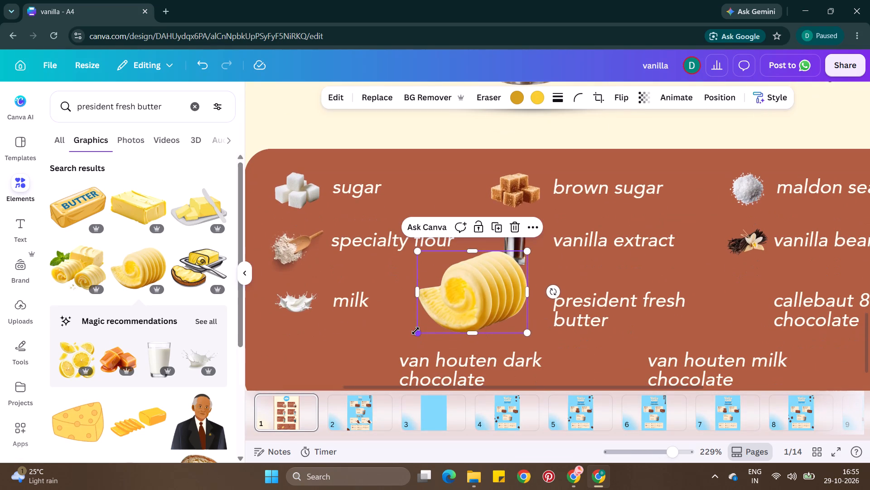
{"action": "left_click_drag", "start_coordinate": [416, 331], "coordinate": [490, 307]}
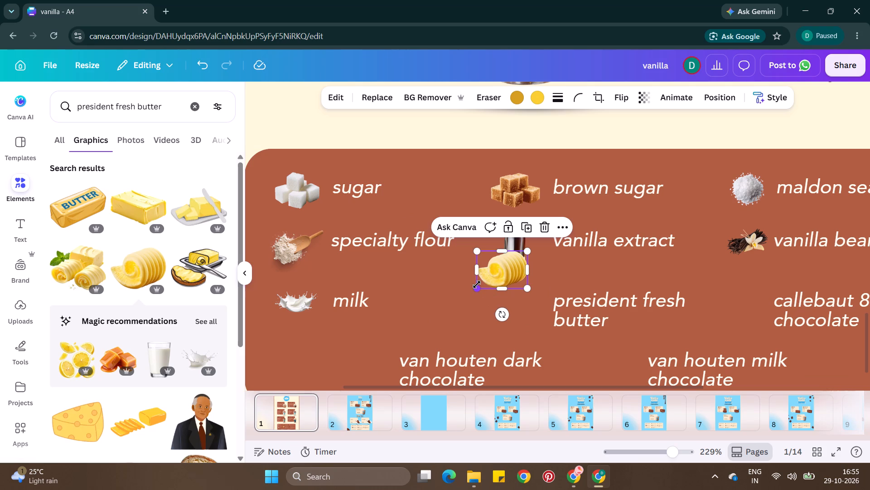
{"action": "left_click_drag", "start_coordinate": [477, 284], "coordinate": [491, 282]}
{"action": "left_click_drag", "start_coordinate": [508, 263], "coordinate": [519, 309]}
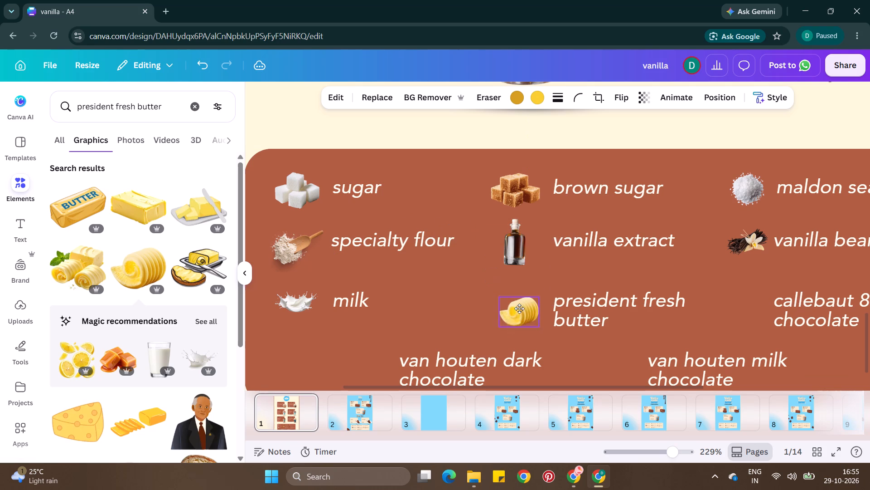
{"action": "left_click_drag", "start_coordinate": [519, 309], "coordinate": [514, 306]}
{"action": "left_click_drag", "start_coordinate": [531, 320], "coordinate": [524, 314]}
{"action": "left_click_drag", "start_coordinate": [507, 303], "coordinate": [511, 308]}
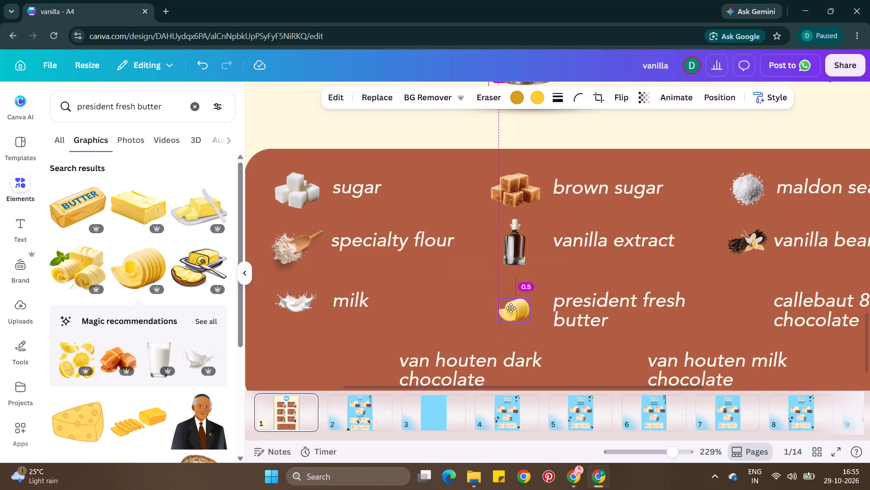
{"action": "left_click_drag", "start_coordinate": [511, 308], "coordinate": [508, 308]}
Copy the "callebaut 811 dark chocolate" legend label text and search Google for it separately from the design.
{"action": "scroll", "coordinate": [669, 285], "scroll_direction": "left", "scroll_amount": 1}
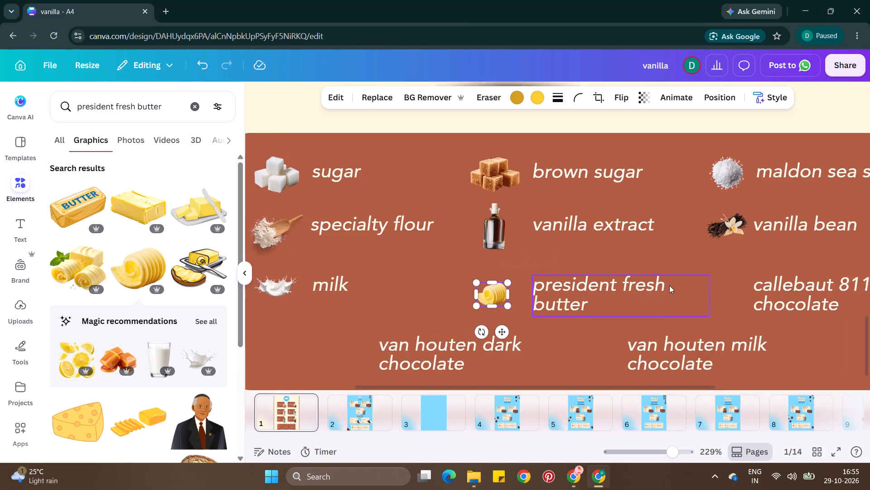
{"action": "scroll", "coordinate": [669, 285], "scroll_direction": "left", "scroll_amount": 1}
{"action": "double_click", "coordinate": [717, 291]}
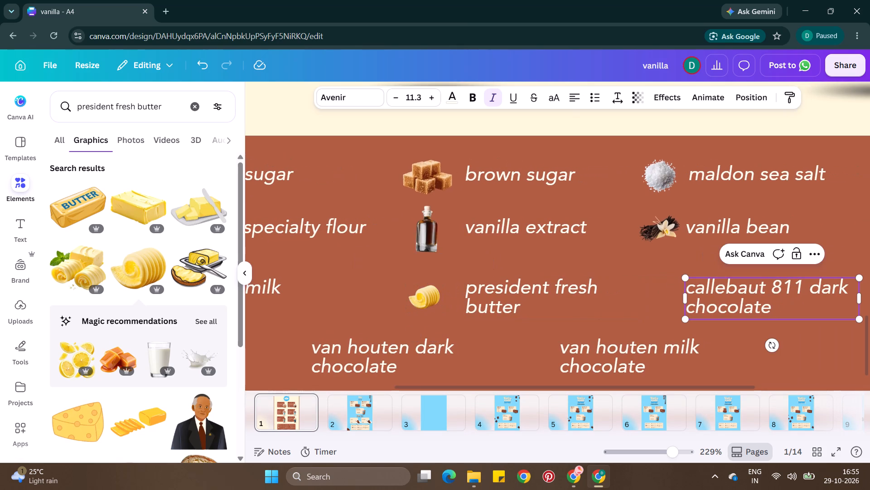
{"action": "key", "text": "ctrl+a"}
{"action": "left_click", "coordinate": [717, 291]}
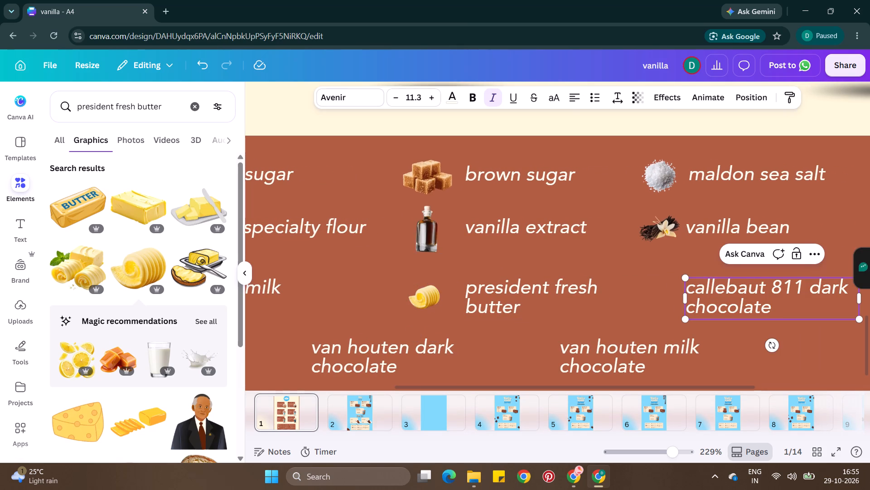
{"action": "key", "text": "ctrl+c"}
{"action": "key", "text": "ctrl+a"}
{"action": "key", "text": "ctrl+c"}
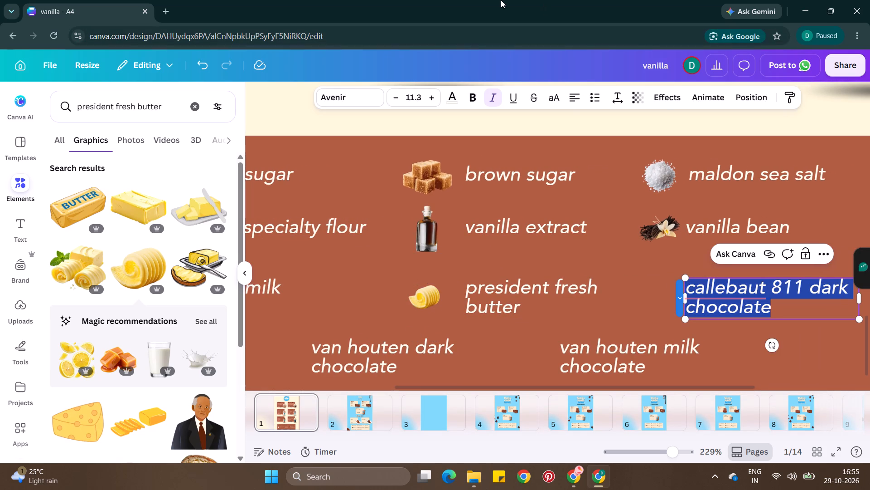
{"action": "left_click", "coordinate": [169, 12]}
{"action": "key", "text": "ctrl+v"}
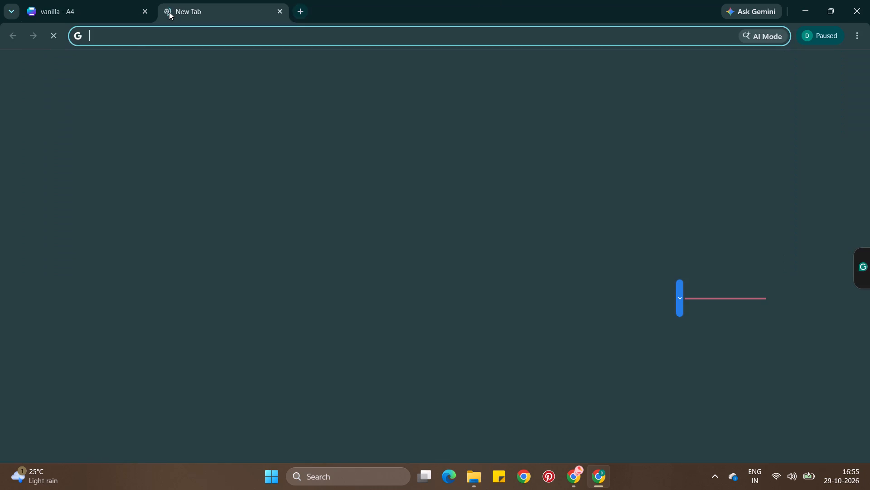
{"action": "key", "text": "ctrl+Return"}
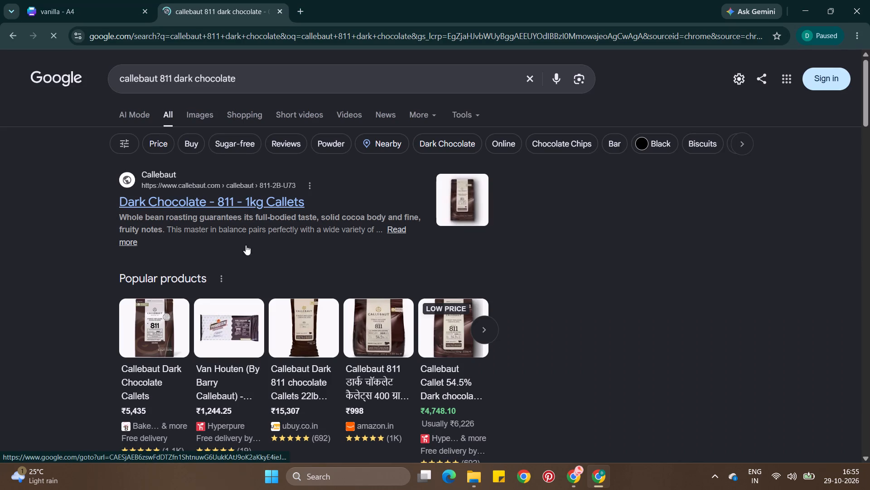
Open Callebaut's product page for the 811 dark chocolate 1 kg callets and copy the bag image.
{"action": "left_click", "coordinate": [459, 201]}
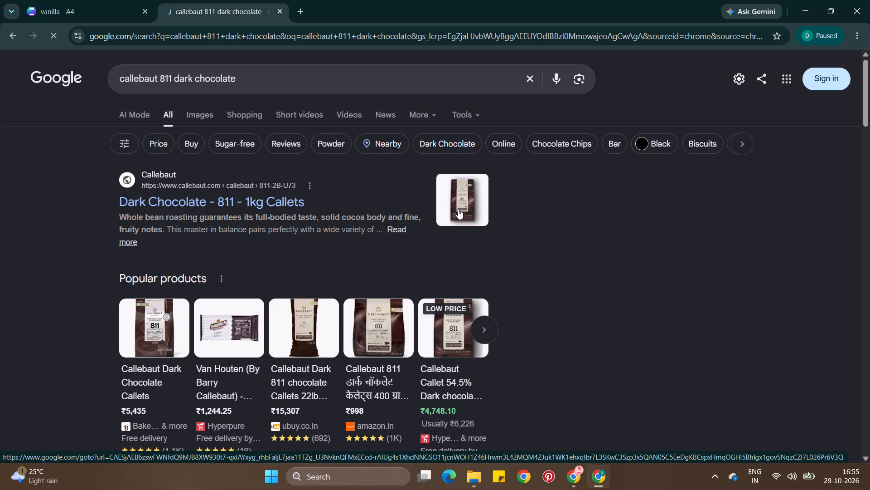
{"action": "left_click", "coordinate": [193, 117]}
{"action": "scroll", "coordinate": [280, 251], "scroll_direction": "down", "scroll_amount": 2}
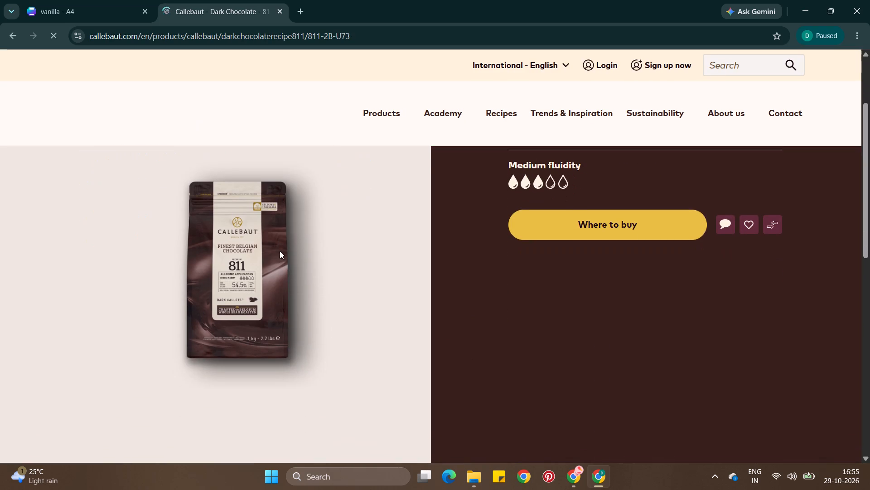
{"action": "right_click", "coordinate": [253, 222]}
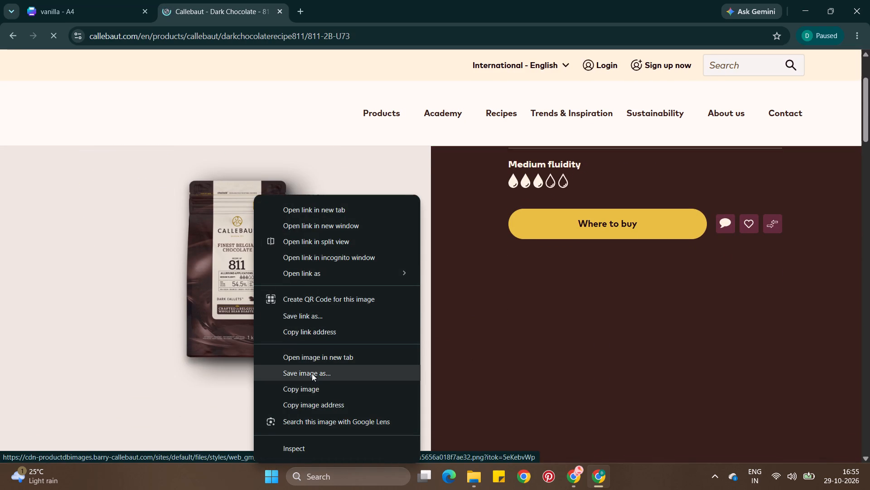
{"action": "left_click", "coordinate": [313, 383]}
Return to the vanilla design in Canva and paste the copied Callebaut 811 bag image onto page 1.
{"action": "left_click", "coordinate": [65, 0]}
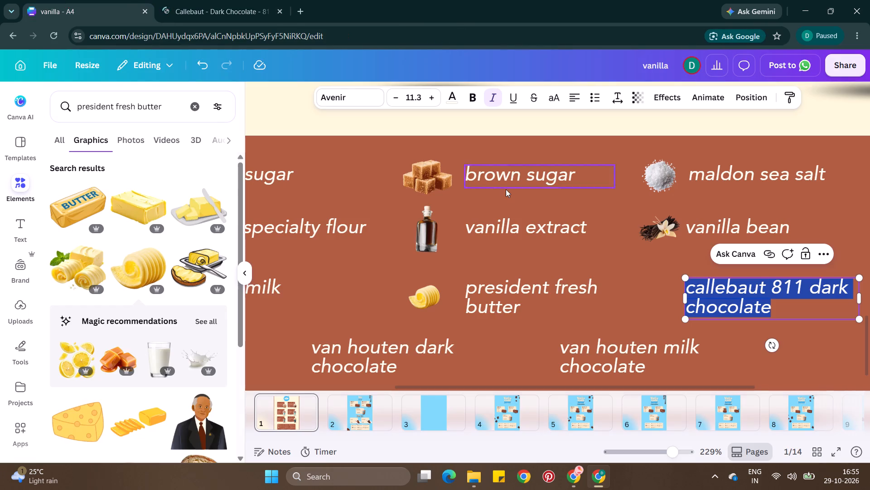
{"action": "key", "text": "ctrl+v"}
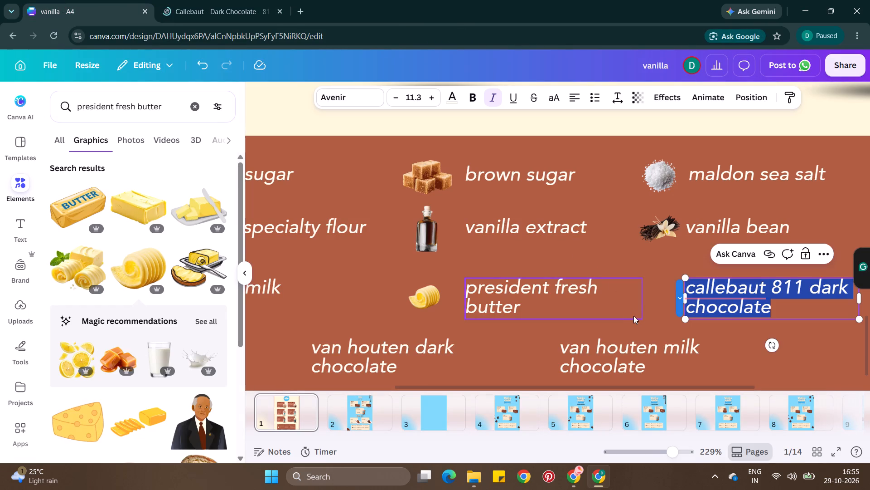
{"action": "scroll", "coordinate": [633, 316], "scroll_direction": "up", "scroll_amount": 1}
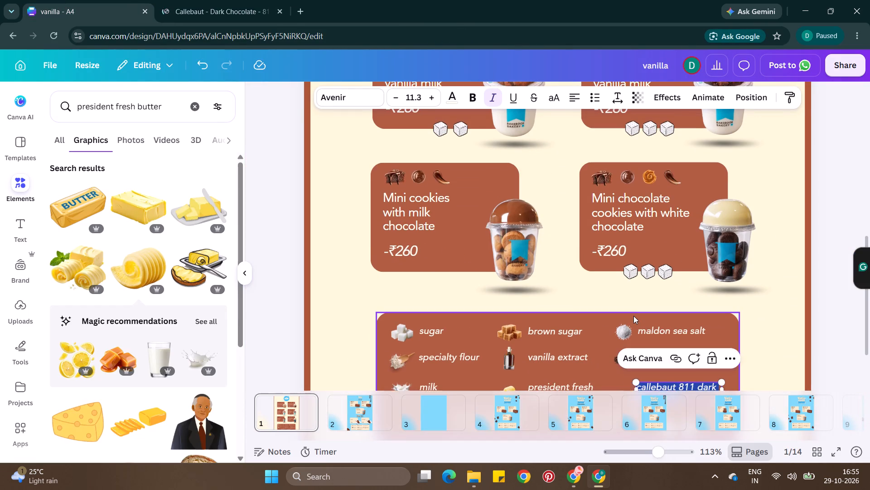
{"action": "scroll", "coordinate": [633, 316], "scroll_direction": "up", "scroll_amount": 1}
{"action": "left_click", "coordinate": [777, 214]}
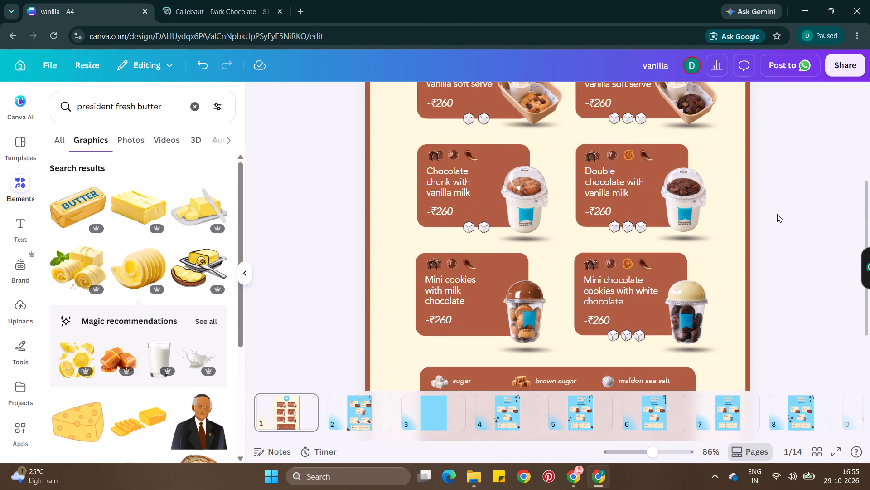
{"action": "scroll", "coordinate": [573, 328], "scroll_direction": "down", "scroll_amount": 1}
{"action": "key", "text": "ctrl+v"}
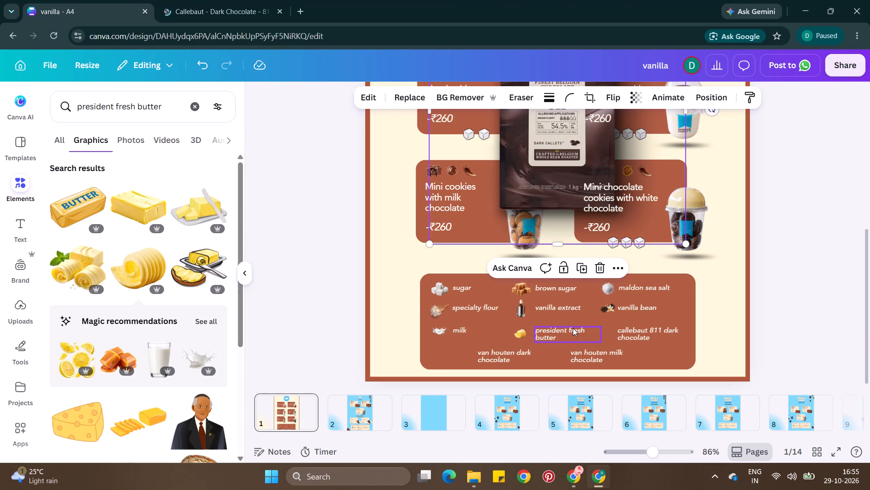
Remove the background from the pasted Callebaut 811 bag image.
{"action": "scroll", "coordinate": [609, 174], "scroll_direction": "up", "scroll_amount": 1}
{"action": "left_click", "coordinate": [485, 95]}
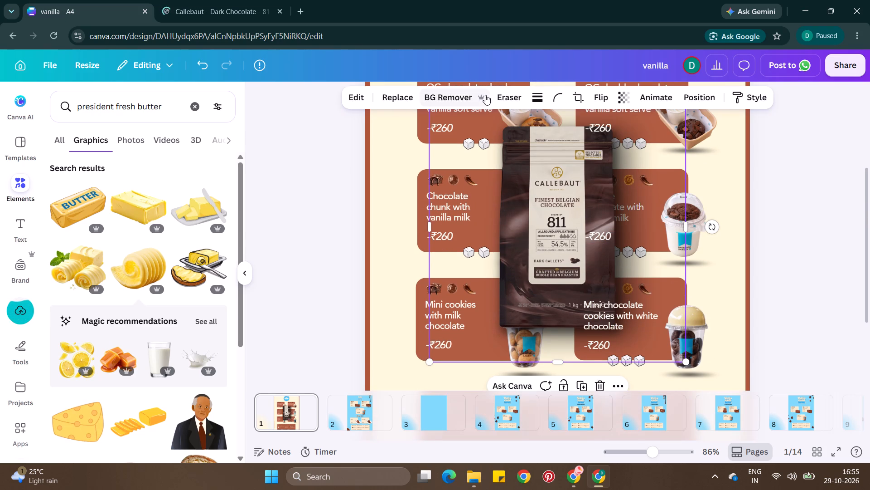
{"action": "left_click", "coordinate": [464, 96]}
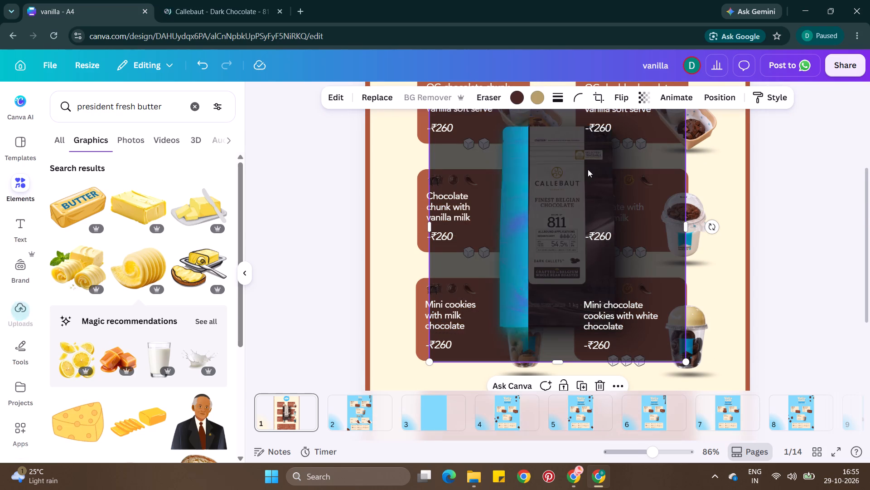
Shrink the Callebaut 811 bag to legend-icon size and place it just before the "callebaut 811 dark chocolate" label.
{"action": "left_click_drag", "start_coordinate": [650, 113], "coordinate": [568, 220]}
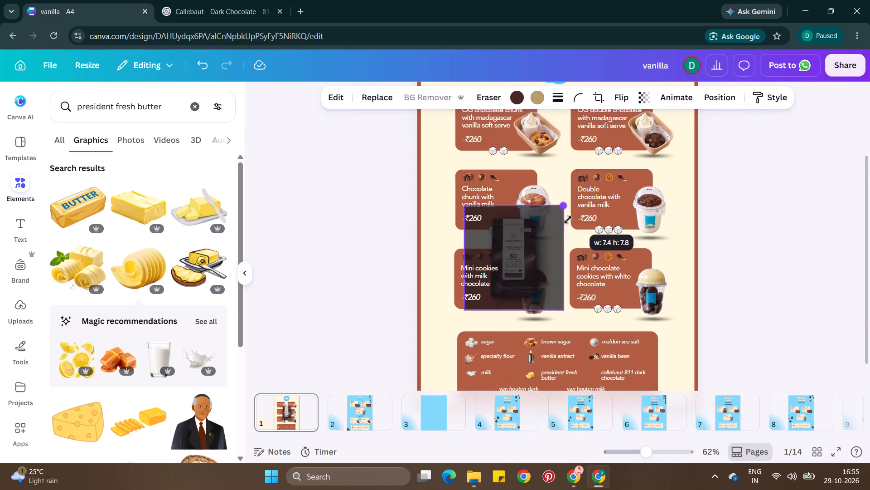
{"action": "left_click_drag", "start_coordinate": [568, 220], "coordinate": [540, 257]}
{"action": "scroll", "coordinate": [540, 257], "scroll_direction": "down", "scroll_amount": 1}
{"action": "left_click_drag", "start_coordinate": [507, 230], "coordinate": [619, 323]}
{"action": "scroll", "coordinate": [619, 323], "scroll_direction": "down", "scroll_amount": 2}
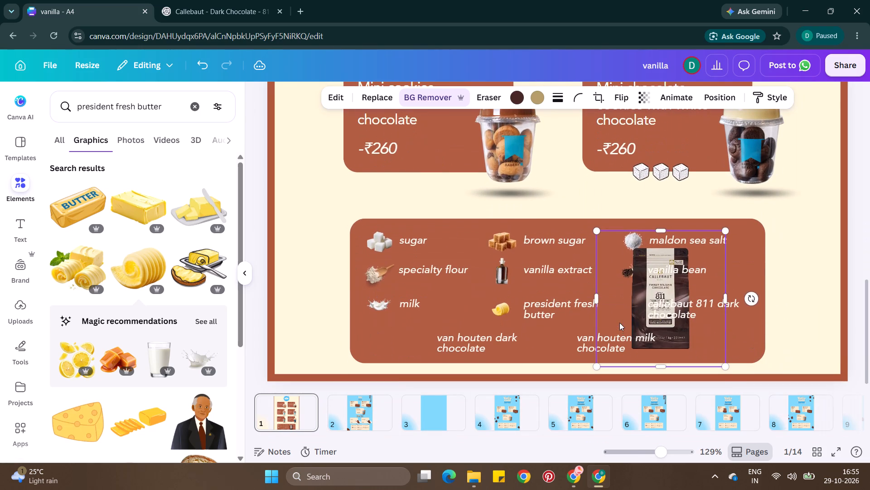
{"action": "left_click_drag", "start_coordinate": [727, 369], "coordinate": [641, 288]}
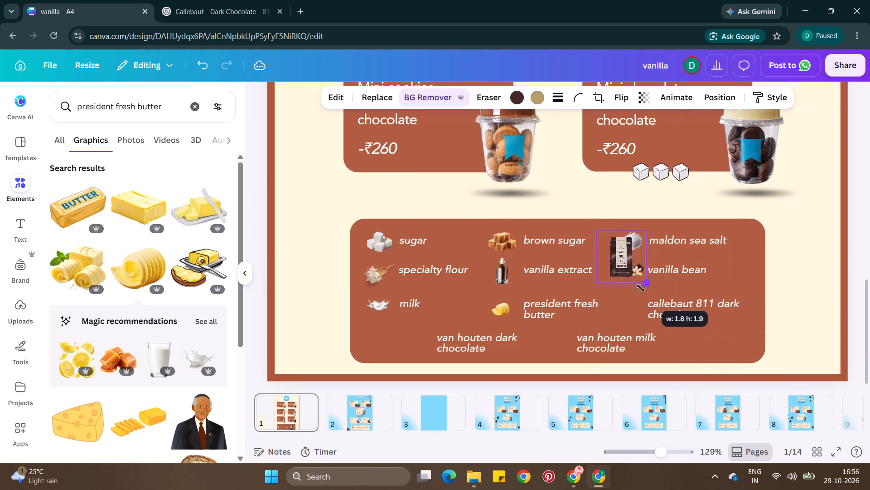
{"action": "left_click_drag", "start_coordinate": [641, 288], "coordinate": [638, 286]}
{"action": "left_click_drag", "start_coordinate": [618, 261], "coordinate": [635, 316]}
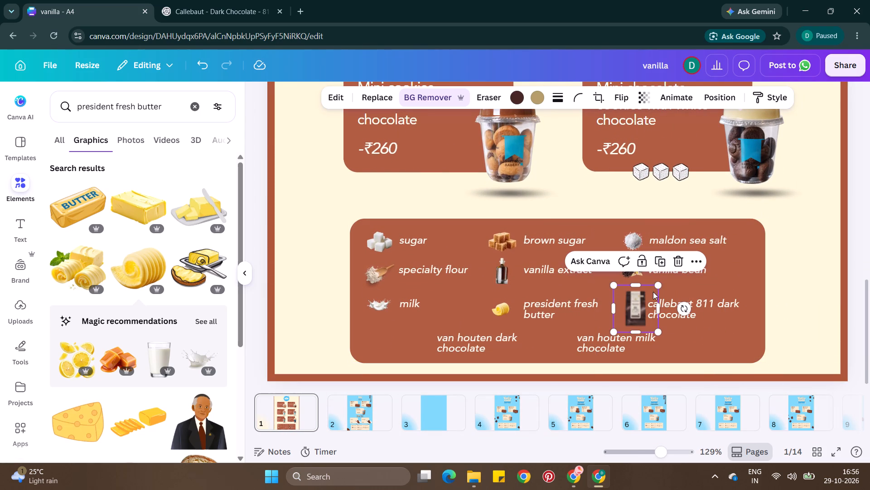
{"action": "left_click_drag", "start_coordinate": [658, 286], "coordinate": [649, 299]}
{"action": "left_click_drag", "start_coordinate": [634, 318], "coordinate": [635, 318]}
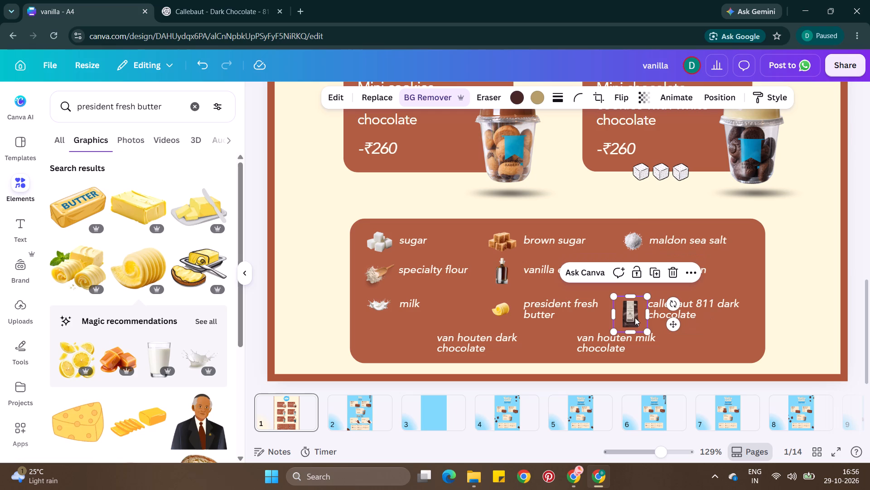
{"action": "left_click_drag", "start_coordinate": [635, 318], "coordinate": [636, 313]}
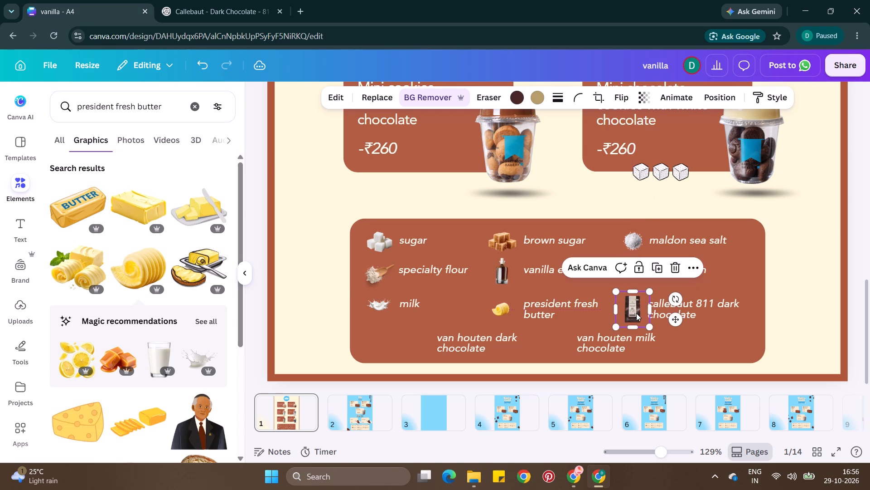
Copy the "van houten milk chocolate" legend label text and search Google for it separately from the design.
{"action": "double_click", "coordinate": [600, 341]}
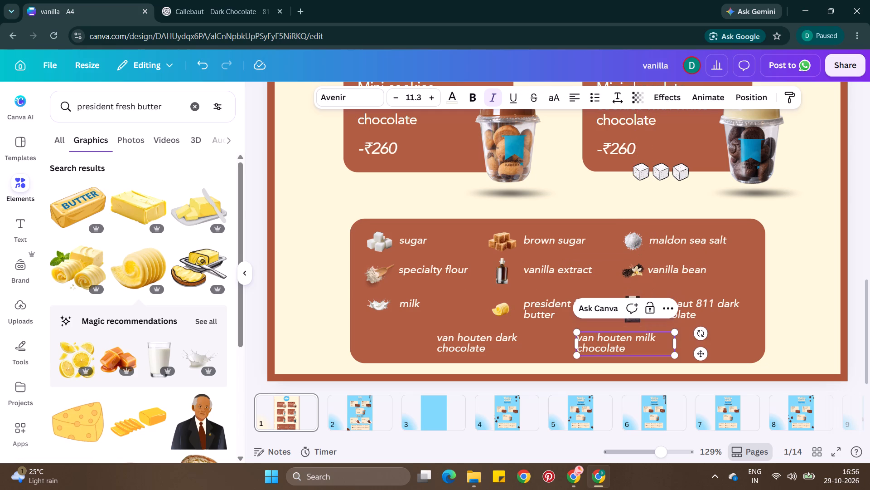
{"action": "key", "text": "ctrl+a"}
{"action": "key", "text": "ctrl+c"}
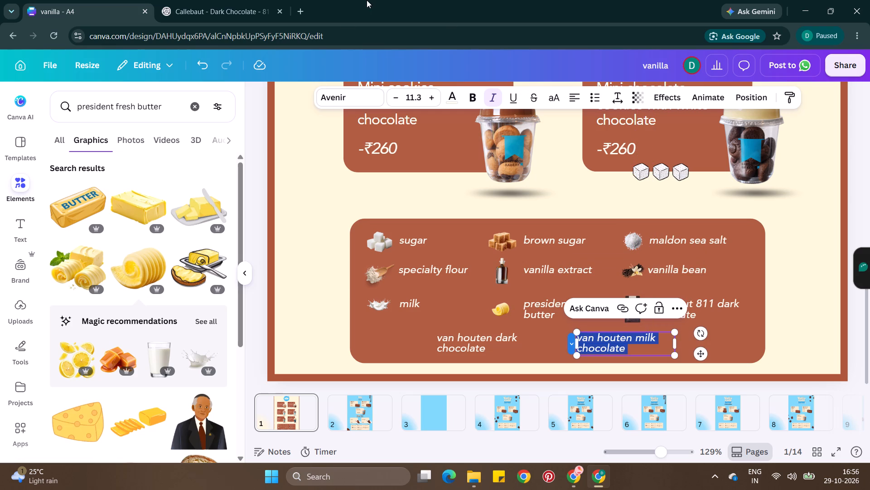
{"action": "left_click", "coordinate": [302, 10]}
{"action": "key", "text": "ctrl+v"}
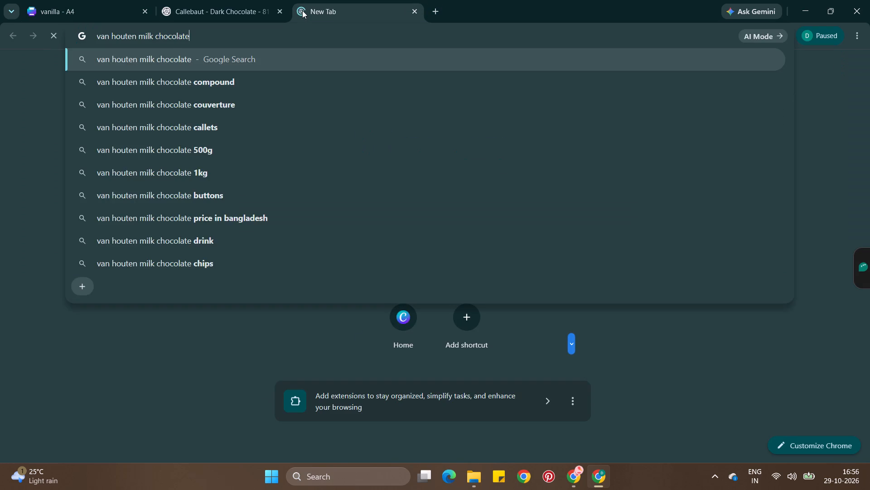
{"action": "key", "text": "Return"}
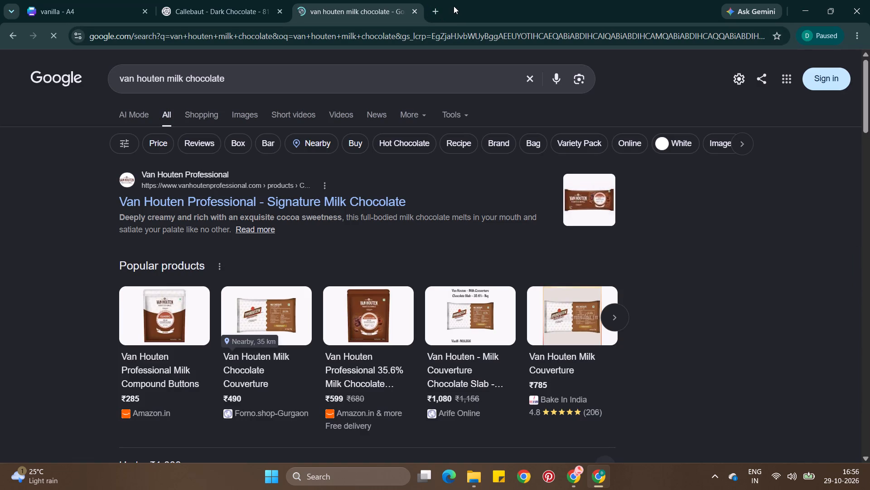
Search Google separately for "van houten dark chocolate" and show the image results.
{"action": "left_click", "coordinate": [439, 10]}
{"action": "key", "text": "ctrl+v"}
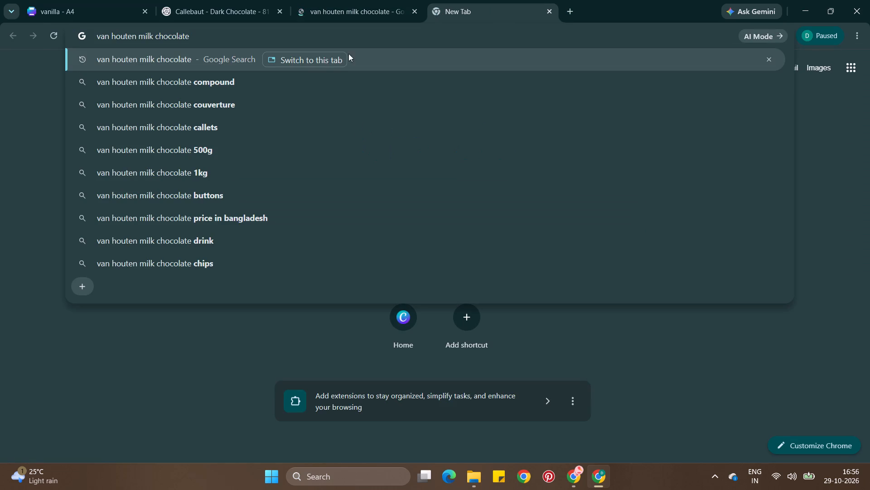
{"action": "double_click", "coordinate": [142, 35]}
{"action": "type", "text": "dark"}
{"action": "key", "text": "Return"}
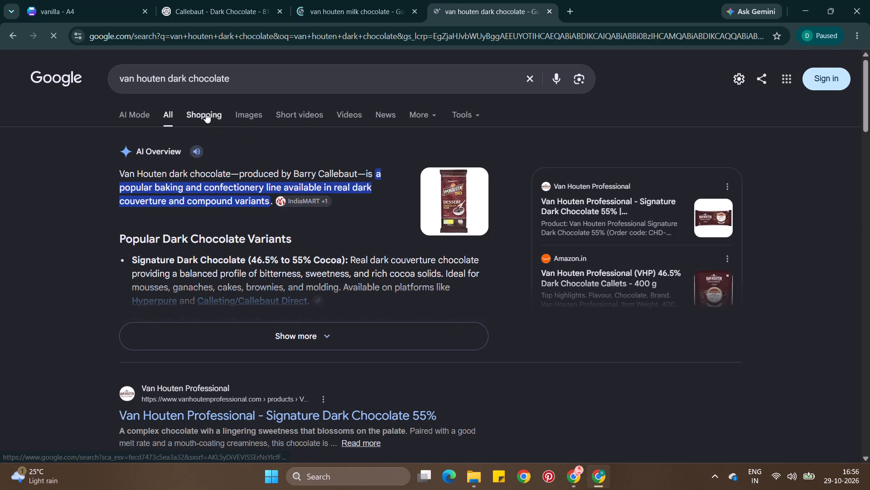
{"action": "left_click", "coordinate": [246, 100]}
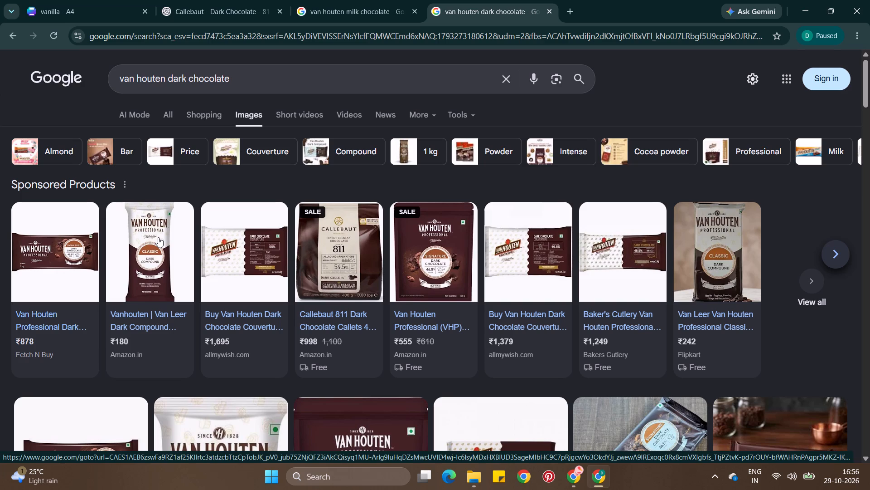
From the milk chocolate shopping results, copy the Van Houten Professional Milk Chocolate Couverture (35.6%), 1 Kg product image.
{"action": "left_click", "coordinate": [380, 0]}
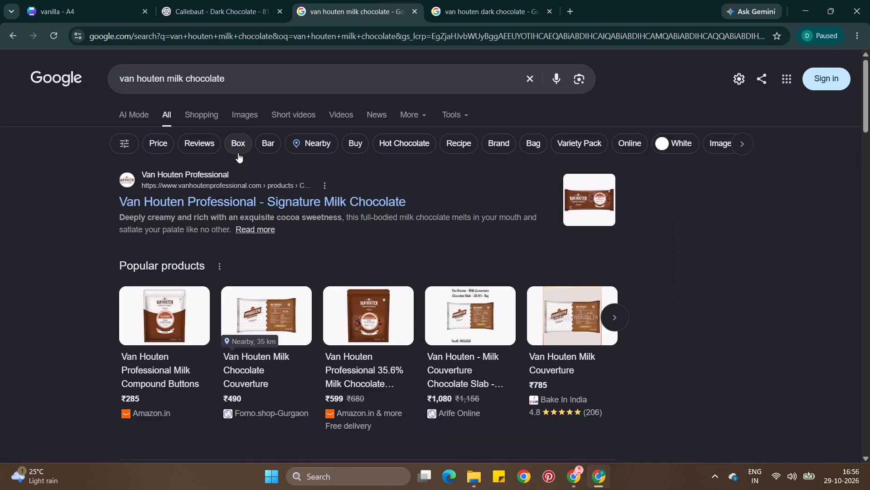
{"action": "left_click", "coordinate": [213, 117]}
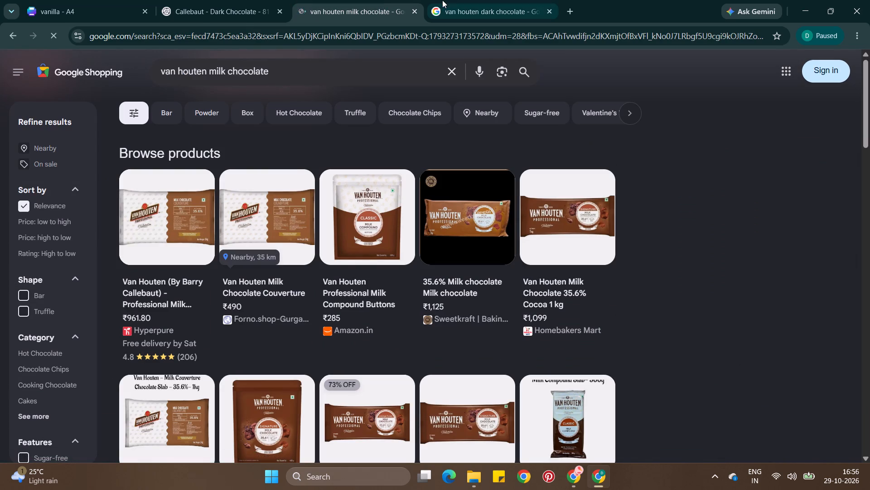
{"action": "left_click", "coordinate": [454, 0]}
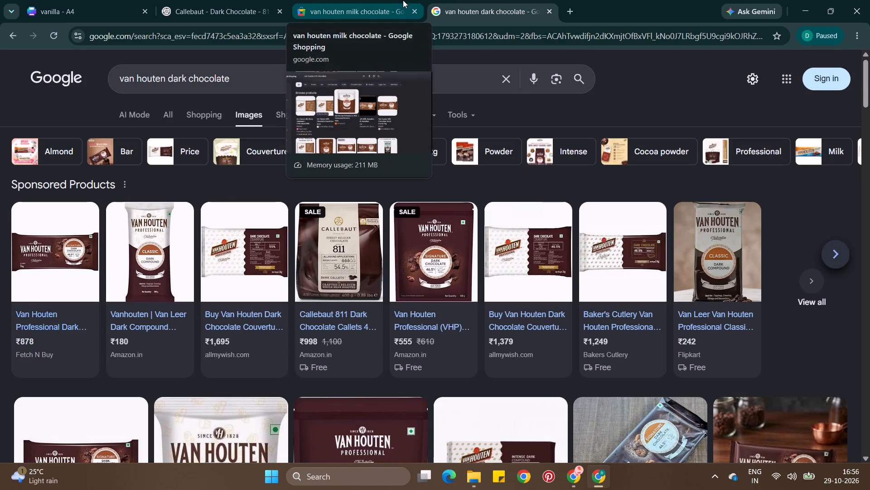
{"action": "left_click", "coordinate": [403, 0]}
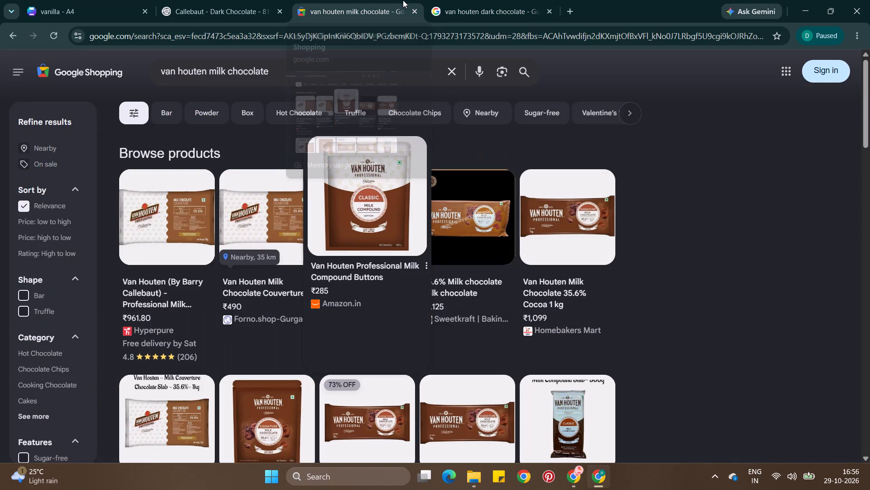
{"action": "left_click", "coordinate": [185, 206]}
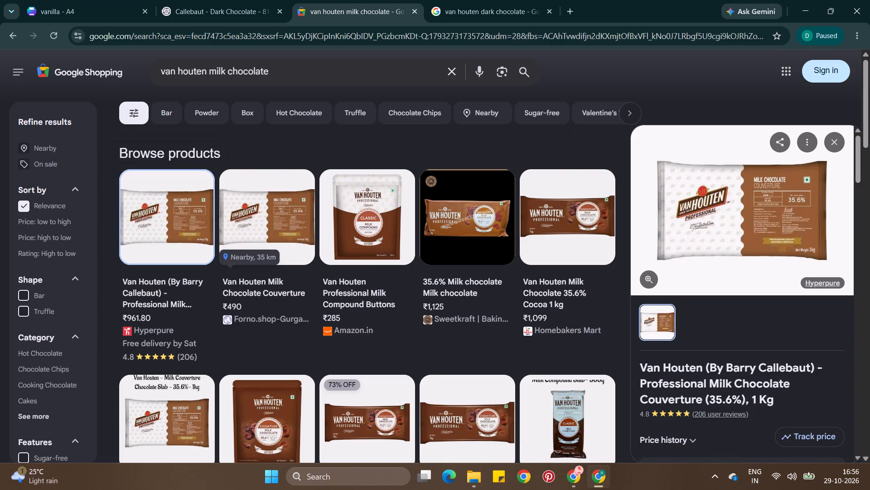
{"action": "right_click", "coordinate": [680, 198]}
{"action": "left_click", "coordinate": [720, 245]}
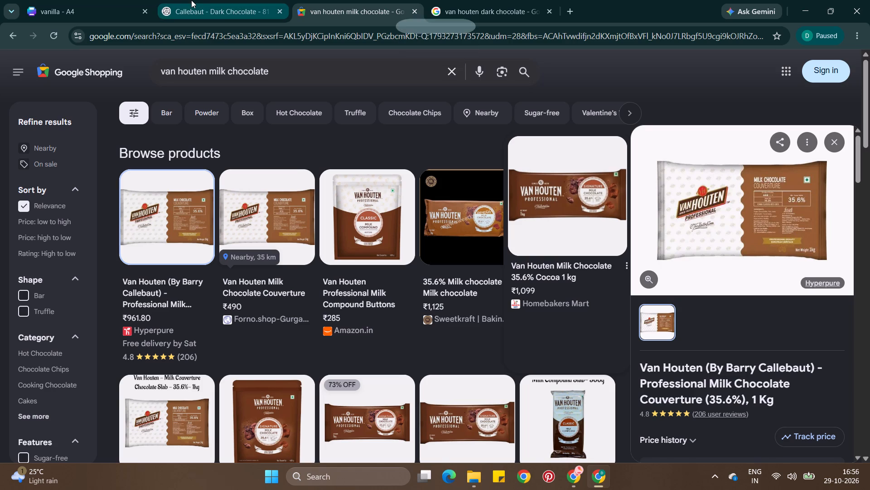
Return to the vanilla design in Canva, paste the milk chocolate pack image onto page 1 and remove its background.
{"action": "left_click", "coordinate": [105, 0]}
{"action": "left_click", "coordinate": [552, 304]}
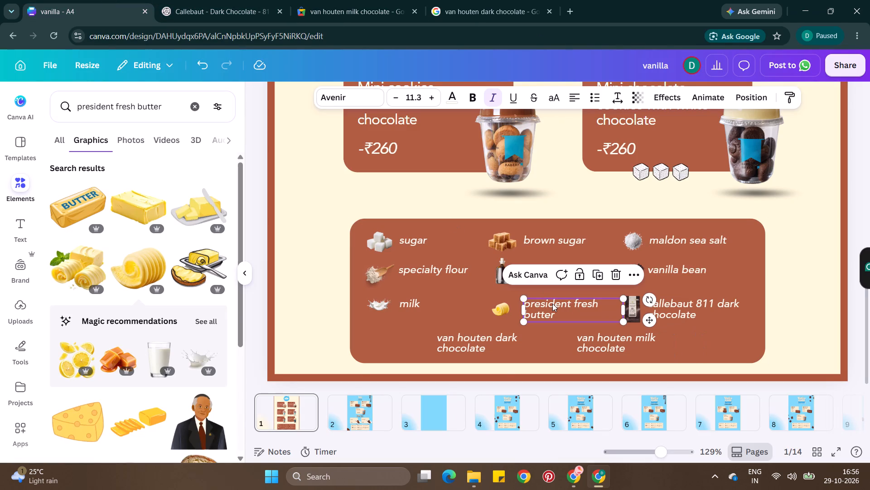
{"action": "left_click", "coordinate": [552, 304], "text": "ctrl"}
{"action": "key", "text": "ctrl+v"}
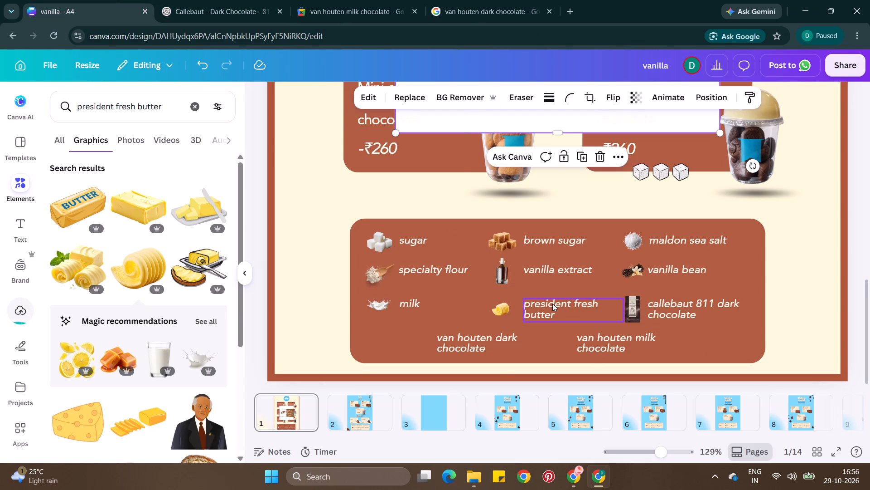
{"action": "left_click", "coordinate": [479, 102]}
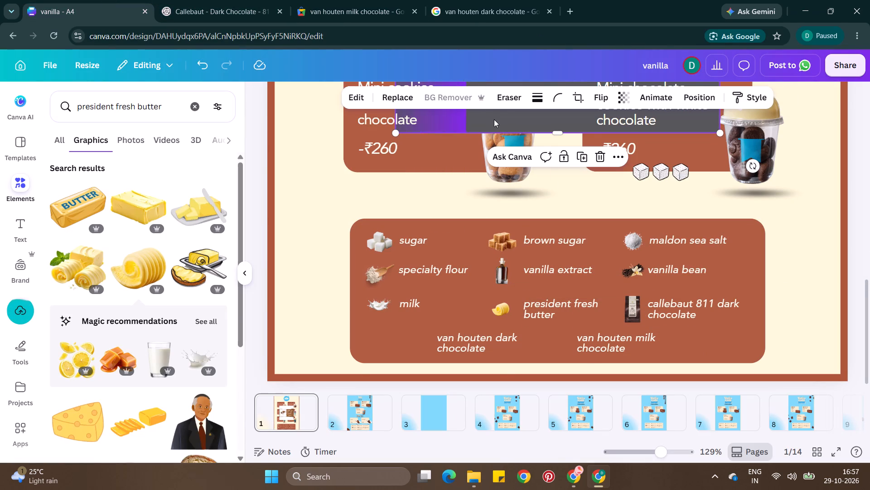
Shrink the milk chocolate pack to legend-icon size and place it just before the "van houten milk chocolate" label.
{"action": "left_click_drag", "start_coordinate": [494, 119], "coordinate": [504, 302]}
{"action": "left_click_drag", "start_coordinate": [638, 184], "coordinate": [612, 248]}
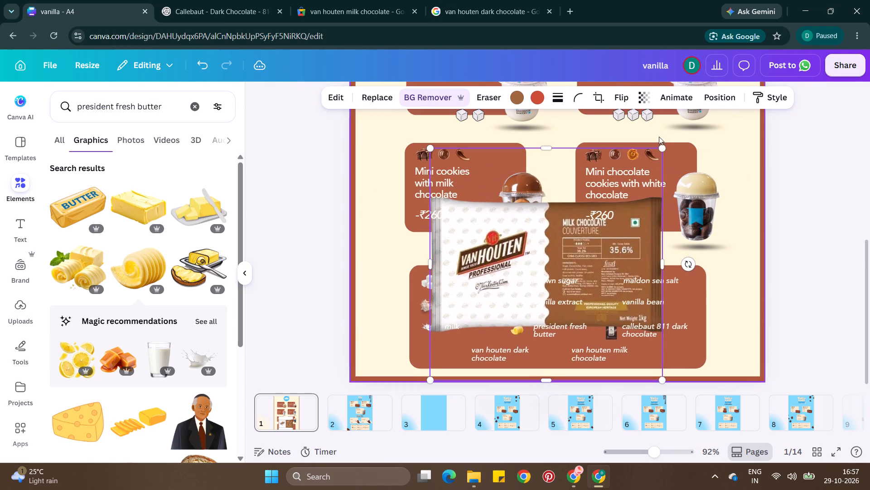
{"action": "left_click_drag", "start_coordinate": [663, 146], "coordinate": [510, 344]}
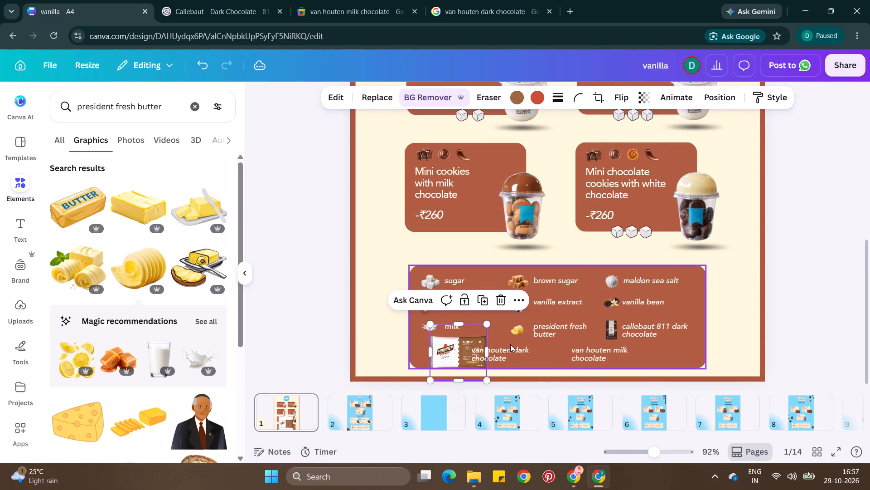
{"action": "scroll", "coordinate": [510, 344], "scroll_direction": "down", "scroll_amount": 1}
{"action": "left_click_drag", "start_coordinate": [379, 381], "coordinate": [412, 348]}
{"action": "left_click_drag", "start_coordinate": [421, 317], "coordinate": [539, 333]}
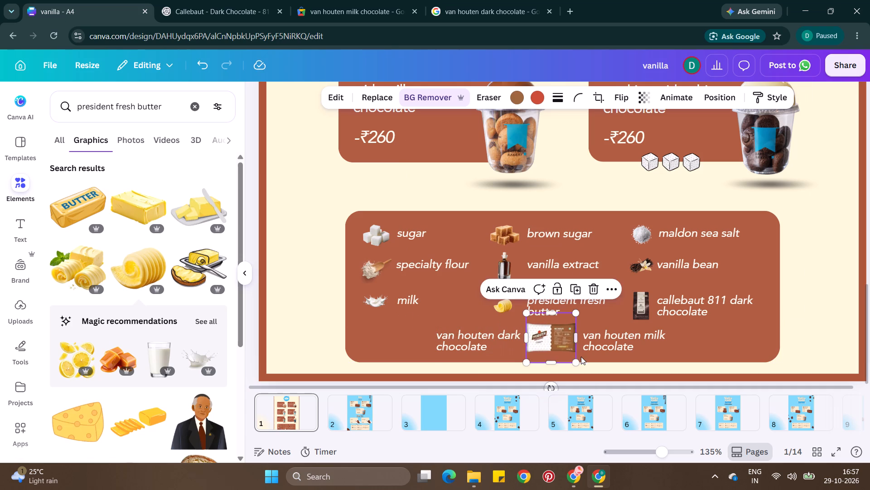
{"action": "left_click_drag", "start_coordinate": [579, 359], "coordinate": [557, 344]}
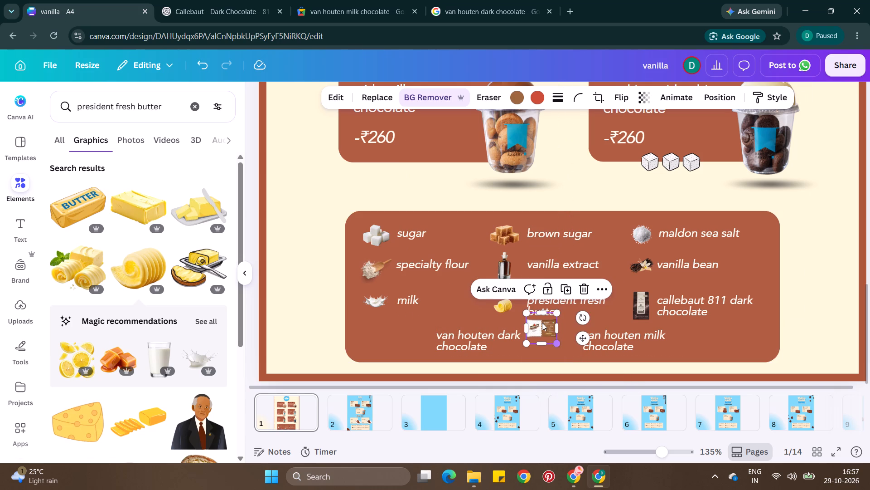
{"action": "left_click_drag", "start_coordinate": [542, 323], "coordinate": [559, 336]}
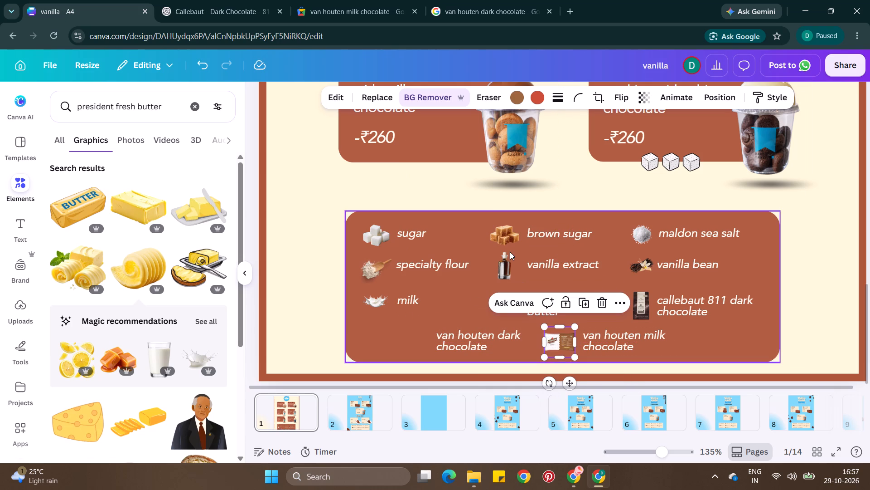
Open the allmywish.com page for Van Houten Dark Chocolate Couverture (55% Cocoa) from the dark chocolate results and copy its product image.
{"action": "left_click", "coordinate": [454, 3]}
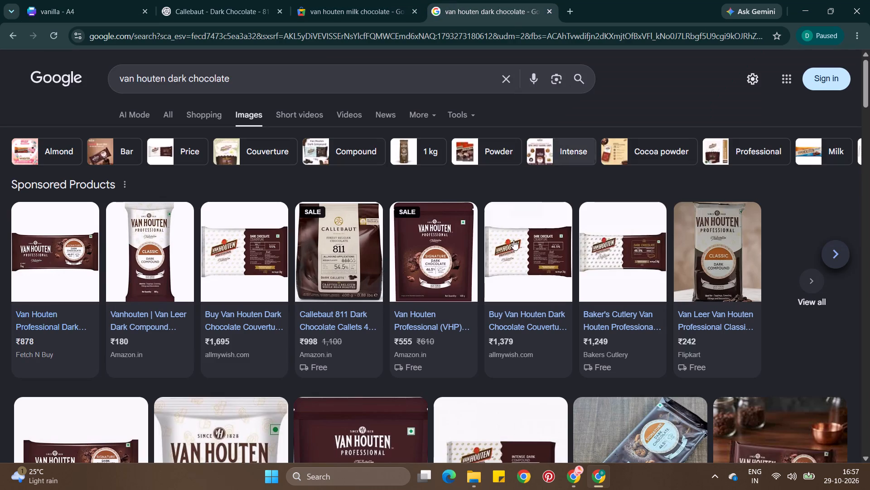
{"action": "left_click", "coordinate": [267, 263]}
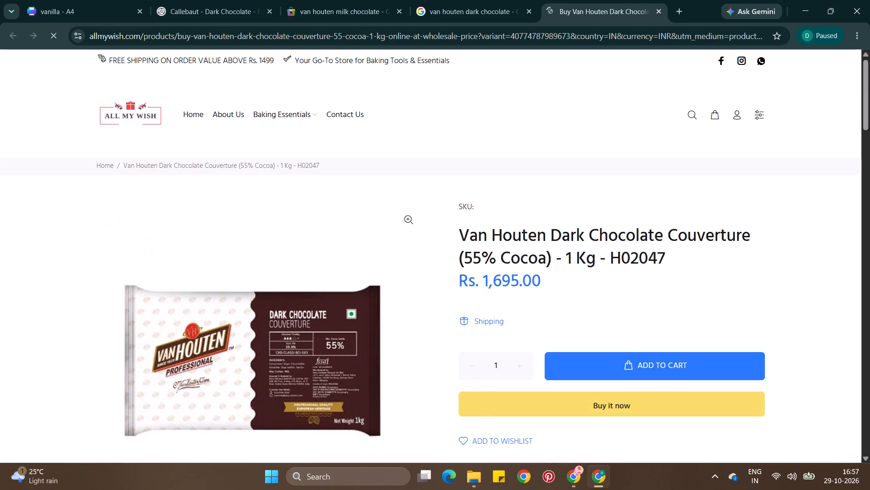
{"action": "right_click", "coordinate": [331, 322]}
{"action": "left_click", "coordinate": [376, 376]}
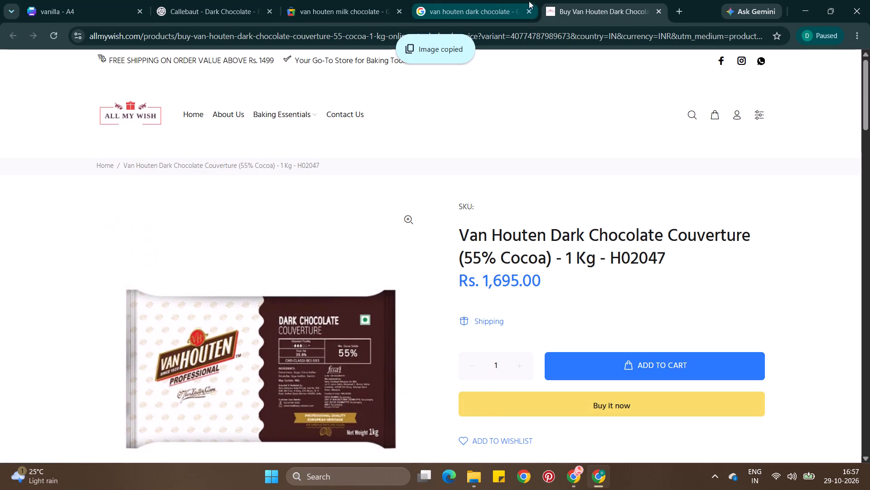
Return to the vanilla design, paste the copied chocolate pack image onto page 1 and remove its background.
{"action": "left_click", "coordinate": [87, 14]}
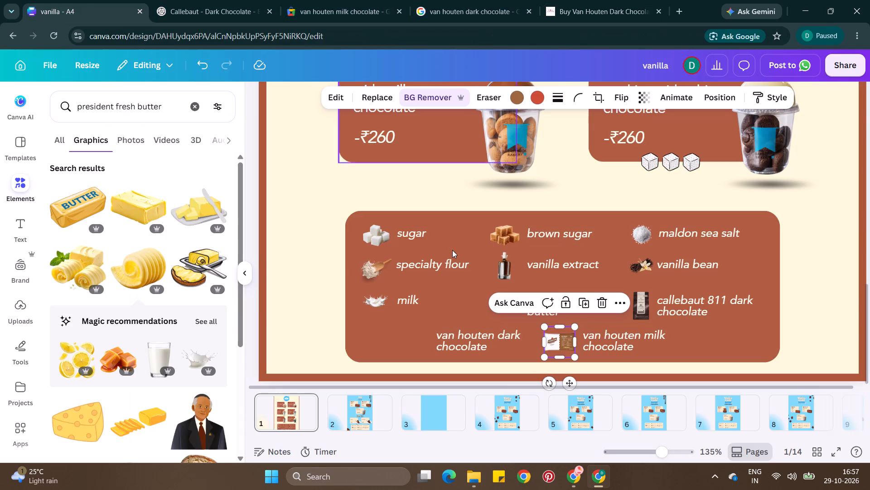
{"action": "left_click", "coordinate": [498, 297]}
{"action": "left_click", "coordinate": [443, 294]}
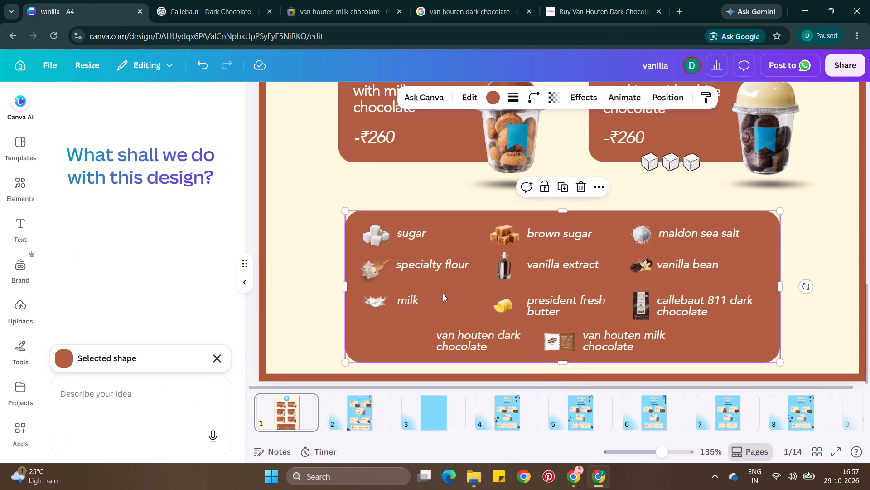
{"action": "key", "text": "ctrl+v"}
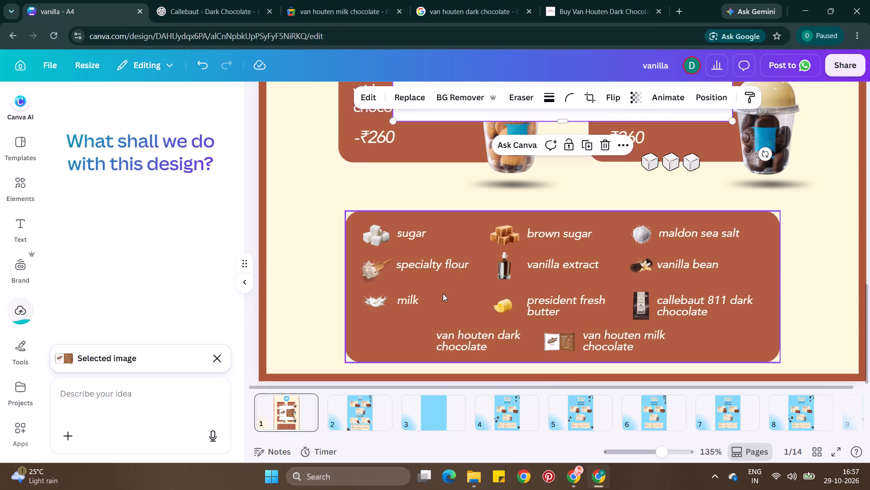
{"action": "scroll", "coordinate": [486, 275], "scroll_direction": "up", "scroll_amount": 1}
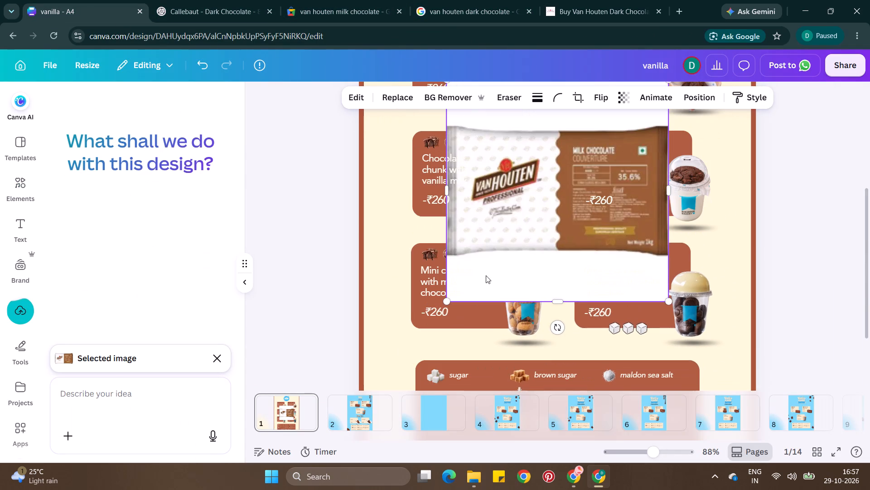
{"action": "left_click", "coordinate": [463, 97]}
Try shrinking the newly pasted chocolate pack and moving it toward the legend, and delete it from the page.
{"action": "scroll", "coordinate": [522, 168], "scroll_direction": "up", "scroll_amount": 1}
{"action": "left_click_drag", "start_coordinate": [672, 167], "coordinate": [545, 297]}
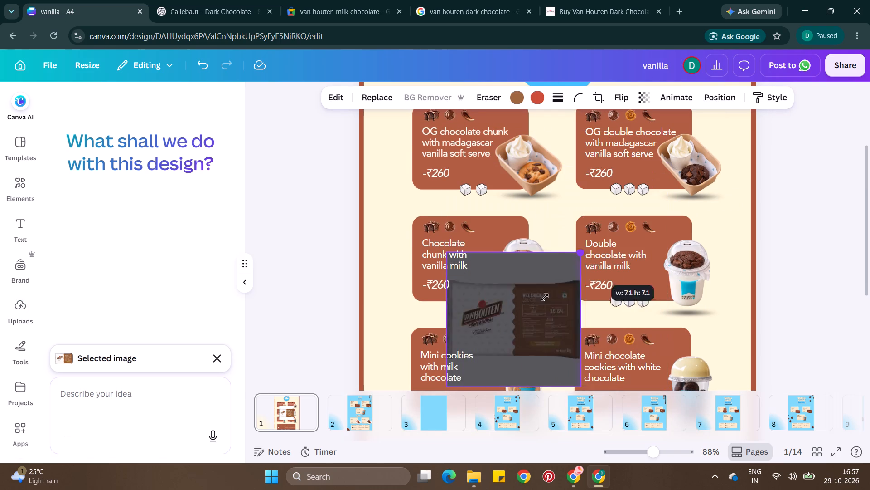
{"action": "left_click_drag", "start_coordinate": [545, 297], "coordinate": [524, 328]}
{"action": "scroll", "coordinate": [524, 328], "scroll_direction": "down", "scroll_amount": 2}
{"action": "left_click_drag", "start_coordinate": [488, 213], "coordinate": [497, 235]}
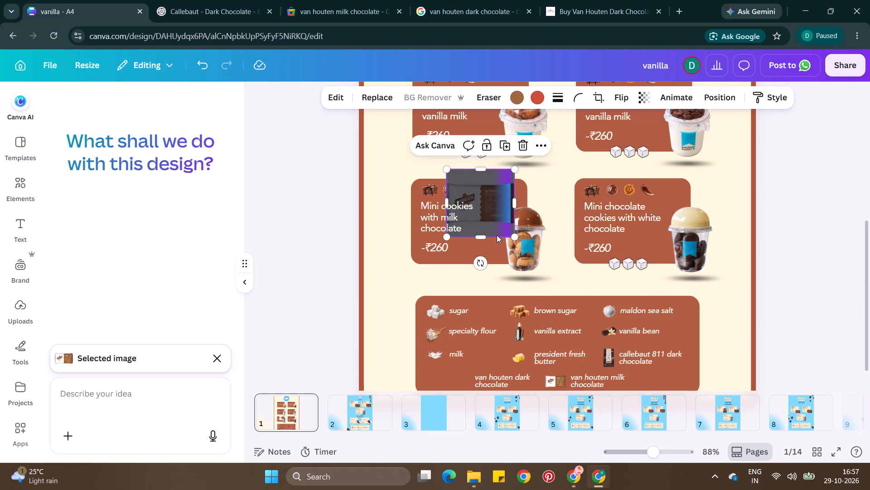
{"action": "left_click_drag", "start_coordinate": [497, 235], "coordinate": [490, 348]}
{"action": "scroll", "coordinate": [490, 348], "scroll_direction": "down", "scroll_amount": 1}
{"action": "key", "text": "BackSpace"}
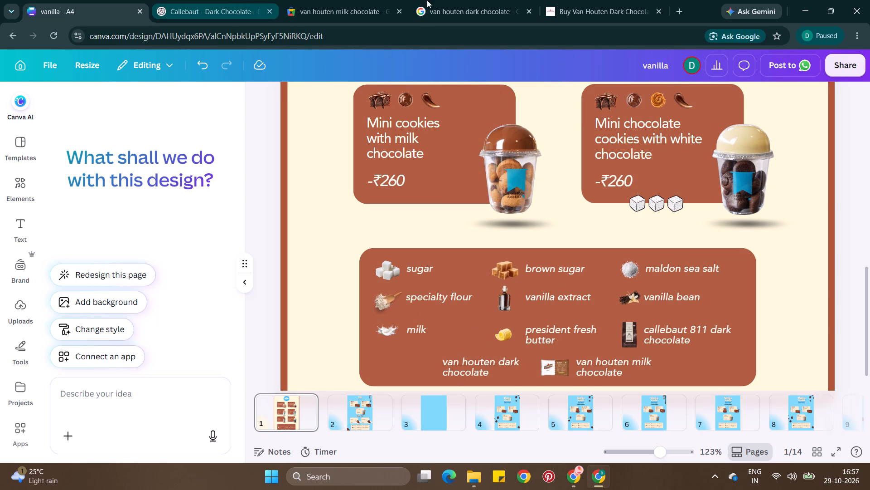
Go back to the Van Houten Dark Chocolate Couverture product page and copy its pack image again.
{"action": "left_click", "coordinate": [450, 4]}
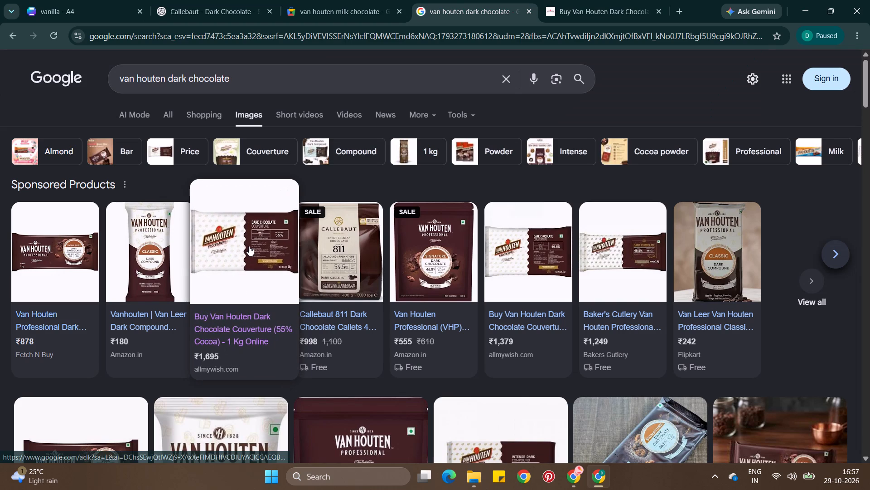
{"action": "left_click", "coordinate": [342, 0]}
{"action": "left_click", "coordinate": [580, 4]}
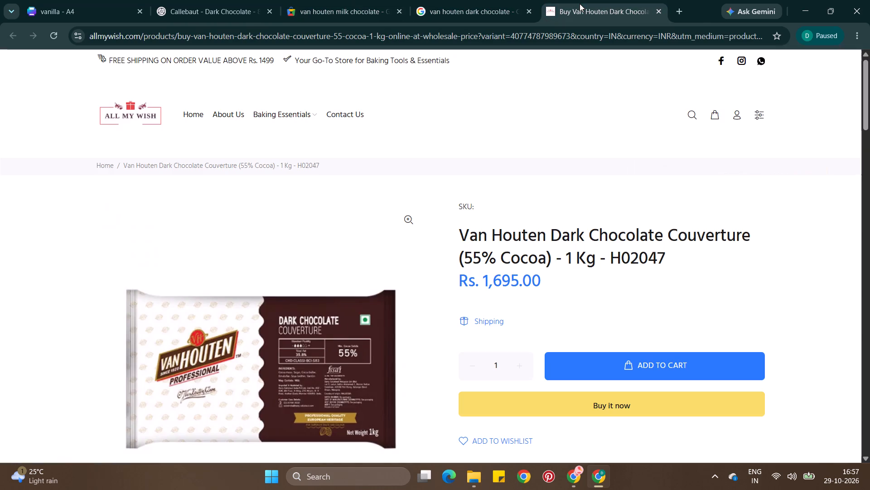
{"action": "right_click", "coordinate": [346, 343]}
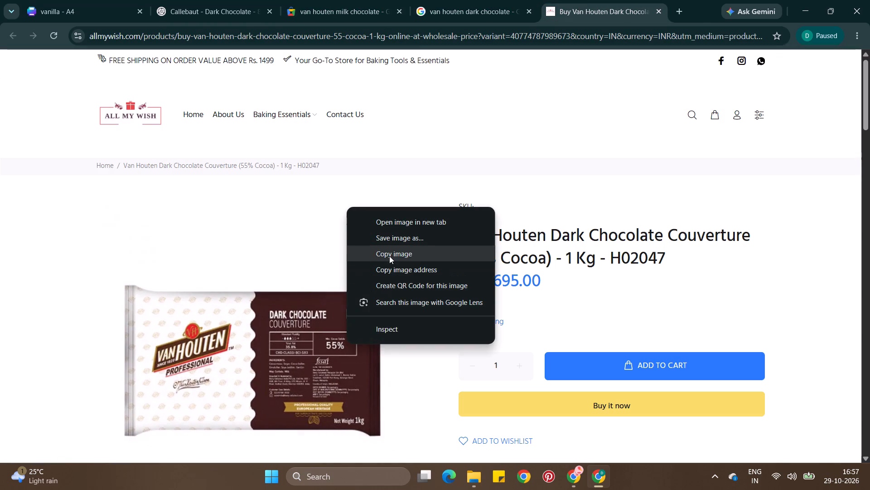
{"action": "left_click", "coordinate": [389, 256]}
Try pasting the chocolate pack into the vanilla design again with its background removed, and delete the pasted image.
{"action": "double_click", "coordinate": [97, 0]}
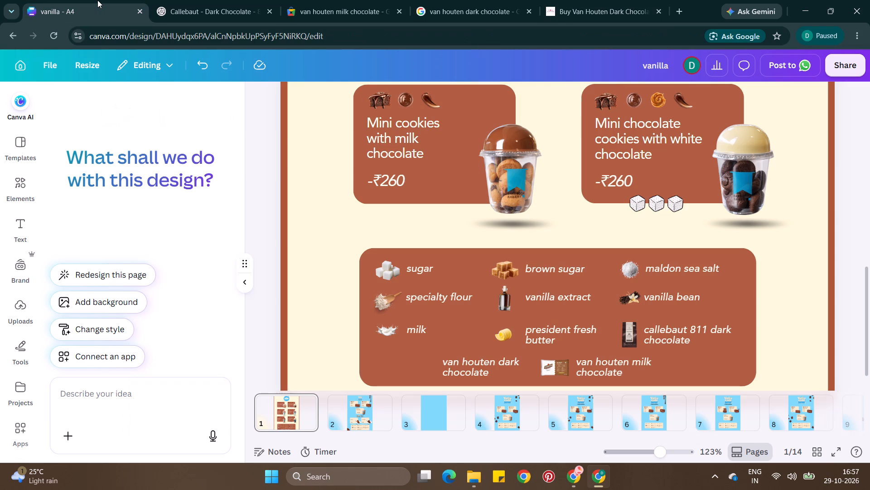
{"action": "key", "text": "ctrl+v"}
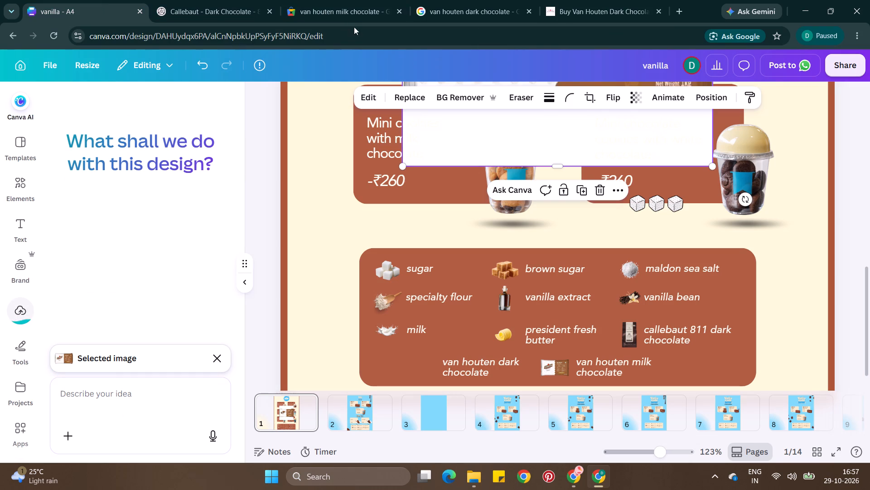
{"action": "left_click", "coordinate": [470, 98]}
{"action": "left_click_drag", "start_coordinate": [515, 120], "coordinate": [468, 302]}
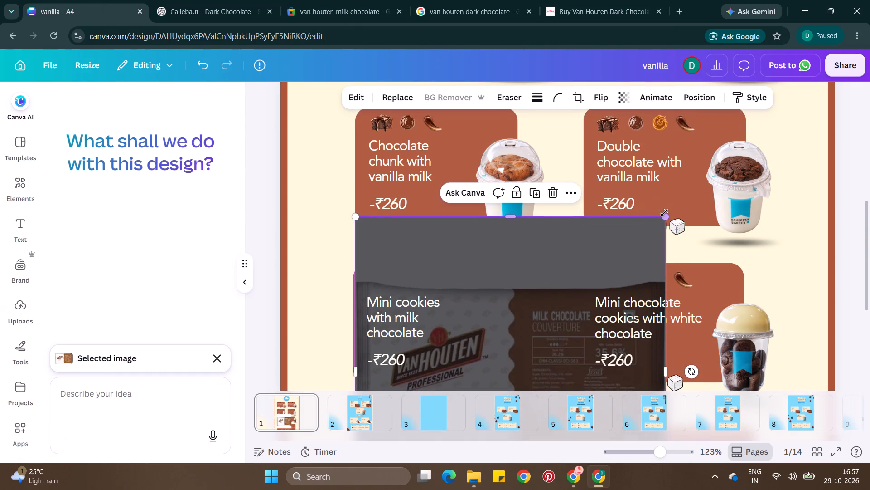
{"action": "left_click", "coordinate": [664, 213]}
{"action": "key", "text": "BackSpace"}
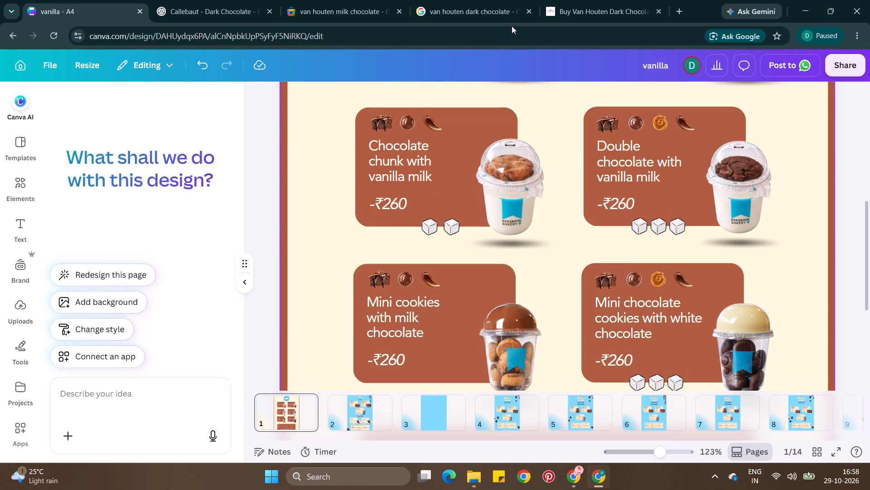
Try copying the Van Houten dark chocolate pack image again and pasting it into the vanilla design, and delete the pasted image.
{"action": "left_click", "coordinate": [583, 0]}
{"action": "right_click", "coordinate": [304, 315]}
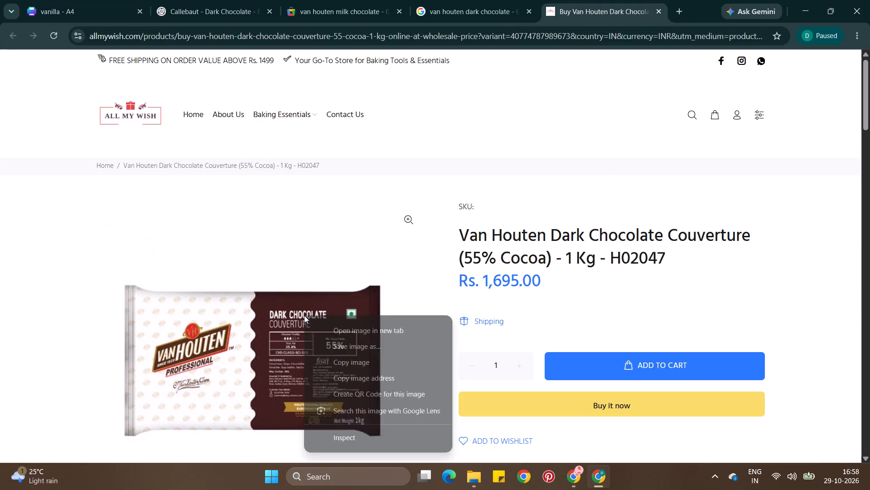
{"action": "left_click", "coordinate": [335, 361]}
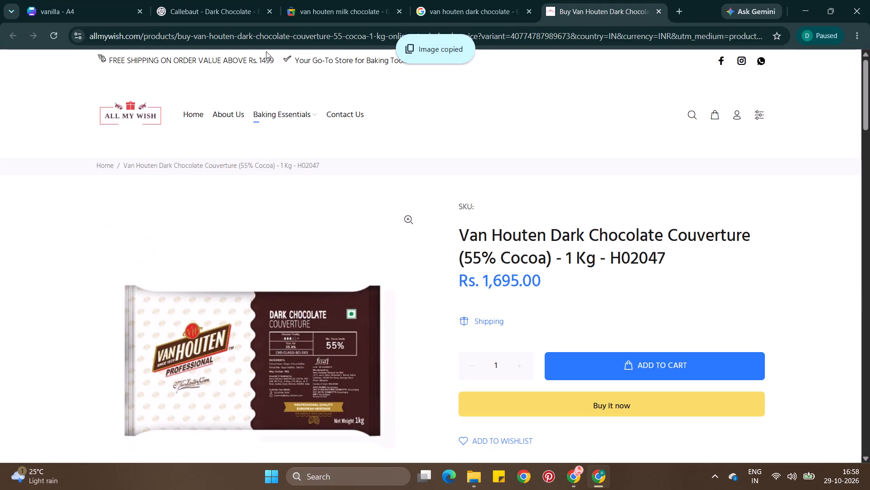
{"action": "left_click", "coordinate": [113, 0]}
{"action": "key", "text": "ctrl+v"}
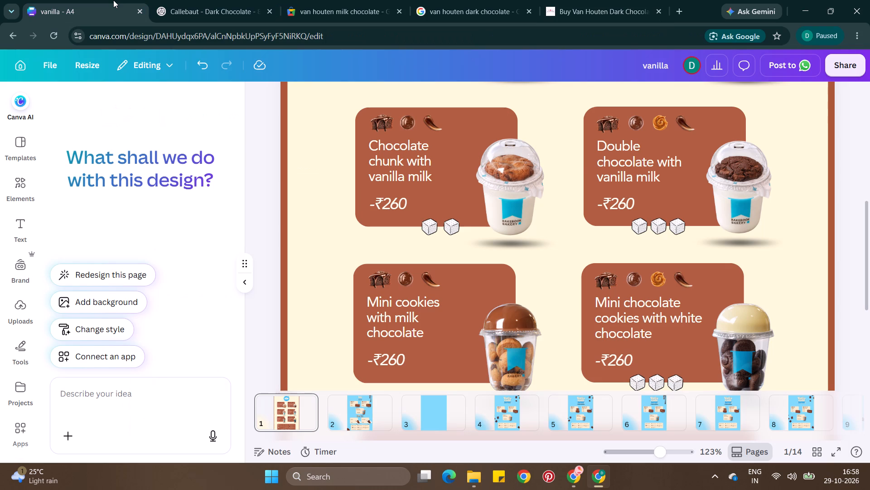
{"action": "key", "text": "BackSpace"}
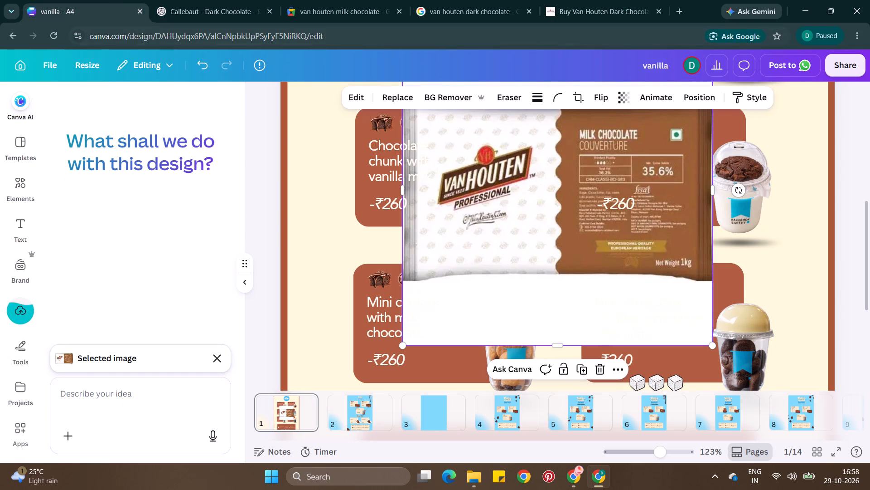
Capture a screenshot of just the Van Houten dark chocolate pack on its product page.
{"action": "left_click", "coordinate": [624, 0]}
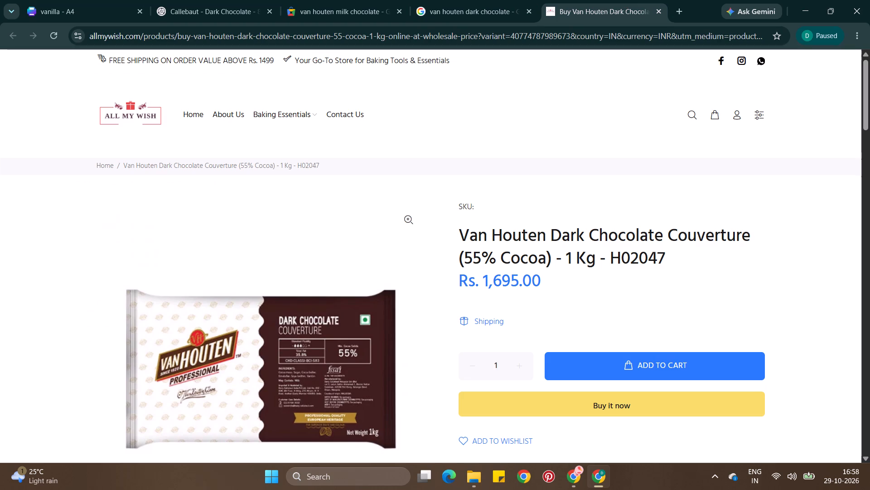
{"action": "scroll", "coordinate": [341, 304], "scroll_direction": "down", "scroll_amount": 2}
{"action": "key", "text": "Print"}
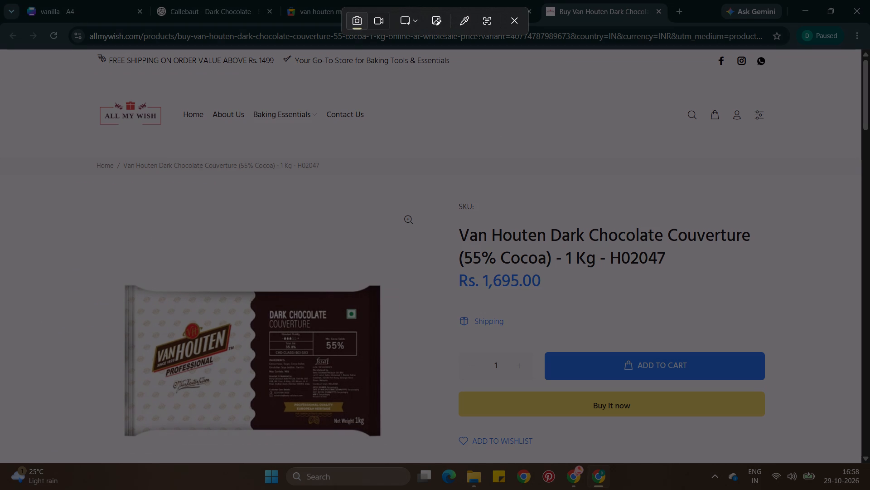
{"action": "left_click_drag", "start_coordinate": [120, 269], "coordinate": [395, 440]}
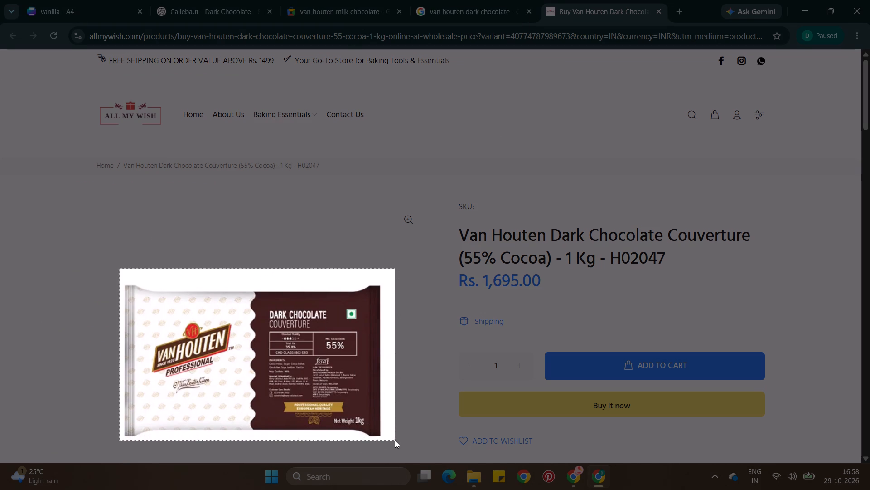
{"action": "left_click_drag", "start_coordinate": [395, 440], "coordinate": [384, 450]}
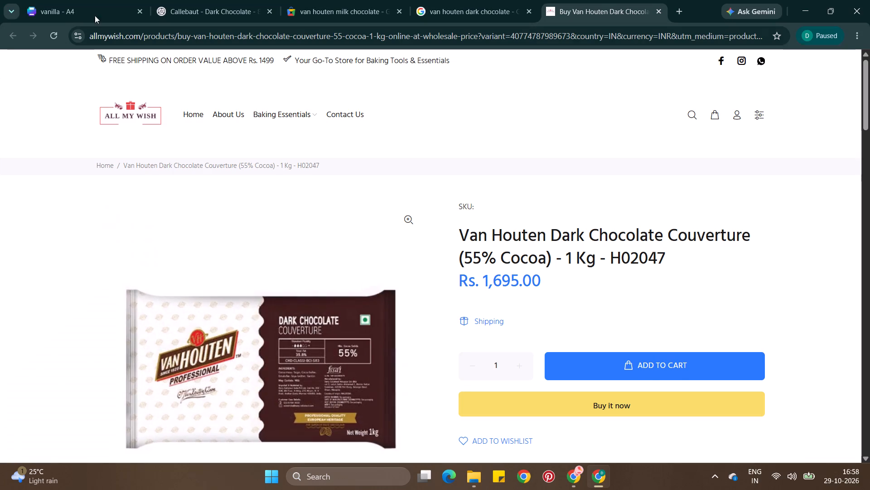
Paste the captured dark chocolate pack onto page 1 of the vanilla design and remove its background.
{"action": "left_click", "coordinate": [106, 0]}
{"action": "key", "text": "ctrl+v"}
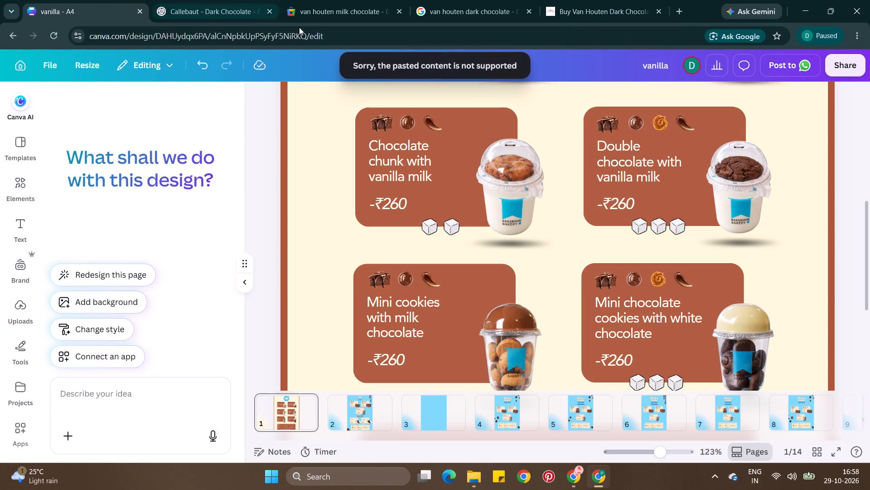
{"action": "left_click_drag", "start_coordinate": [713, 314], "coordinate": [521, 221]}
{"action": "left_click", "coordinate": [672, 283]}
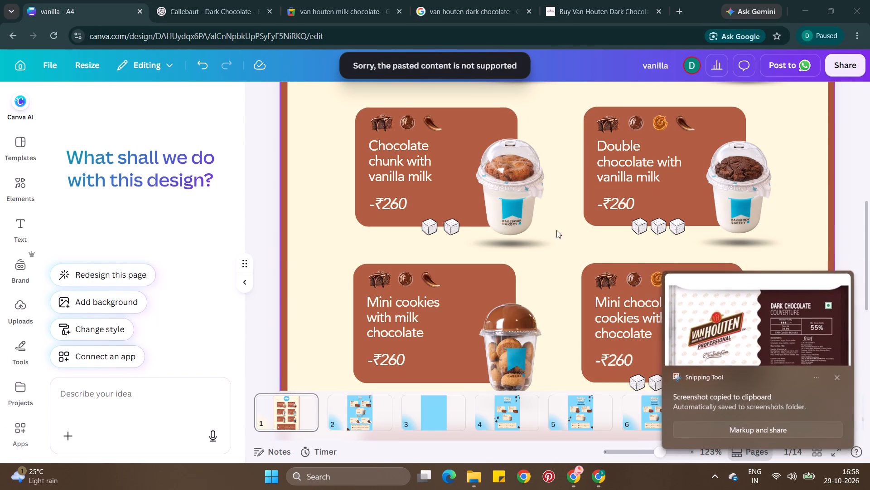
{"action": "key", "text": "ctrl+v"}
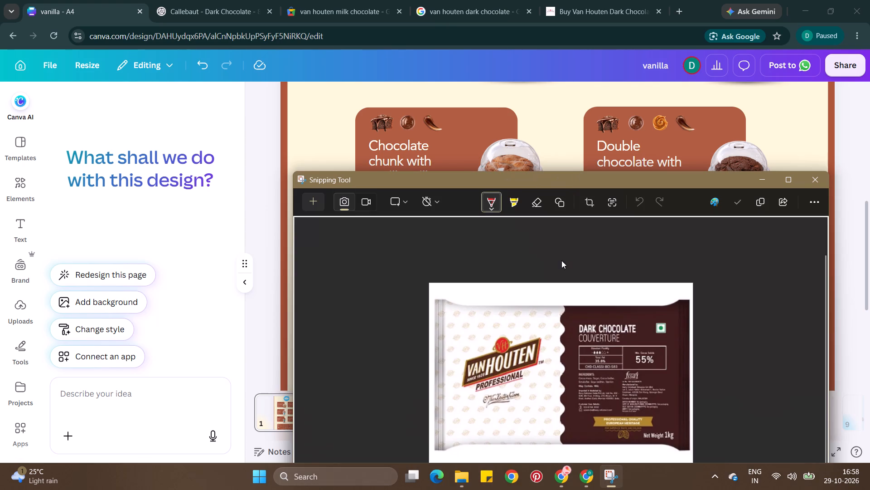
{"action": "left_click", "coordinate": [817, 174]}
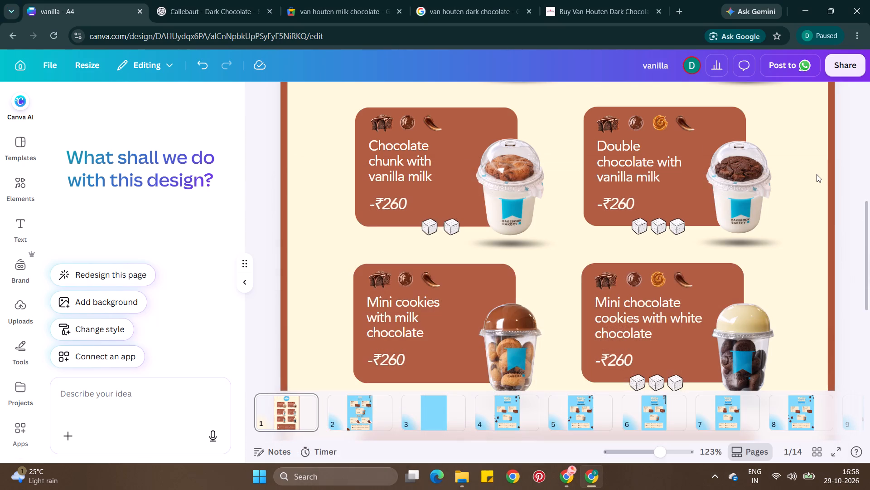
{"action": "key", "text": "ctrl+v"}
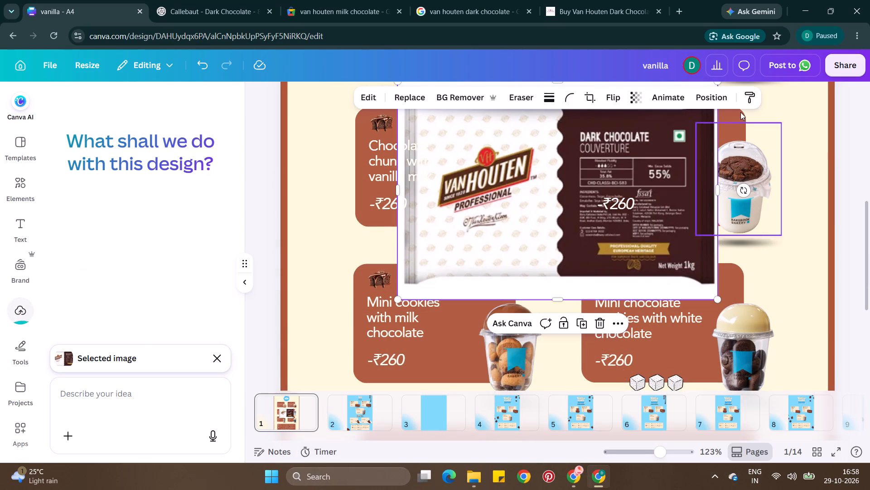
{"action": "left_click", "coordinate": [434, 93]}
Shrink the dark chocolate pack to icon size and place it beside the "van houten dark chocolate" label in the legend.
{"action": "scroll", "coordinate": [514, 203], "scroll_direction": "up", "scroll_amount": 1}
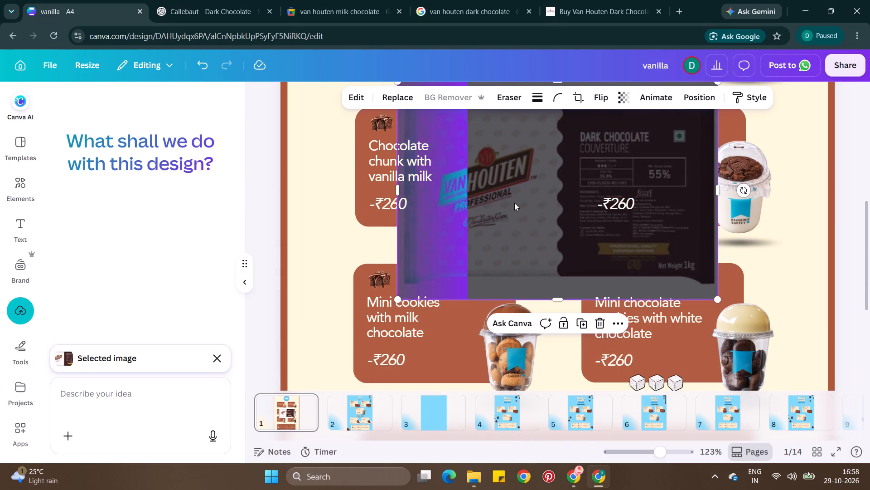
{"action": "scroll", "coordinate": [514, 203], "scroll_direction": "up", "scroll_amount": 1}
{"action": "left_click_drag", "start_coordinate": [719, 210], "coordinate": [582, 301]}
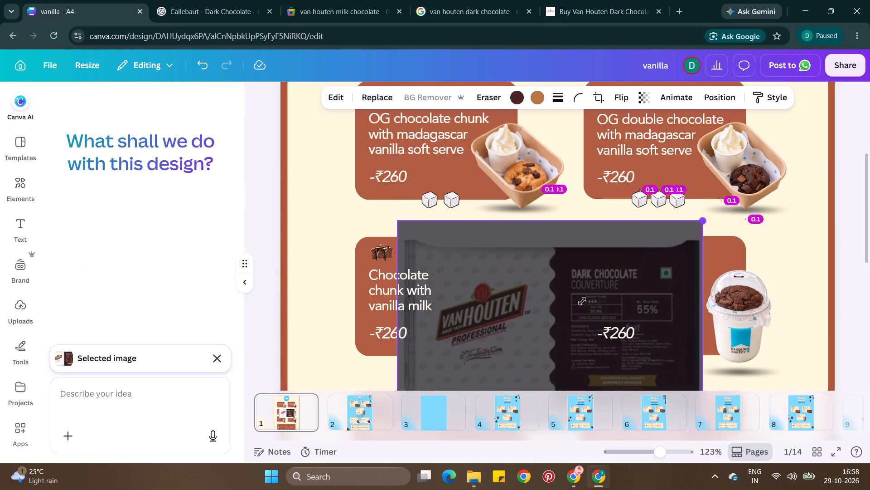
{"action": "left_click_drag", "start_coordinate": [582, 301], "coordinate": [535, 334]}
{"action": "scroll", "coordinate": [535, 334], "scroll_direction": "down", "scroll_amount": 2}
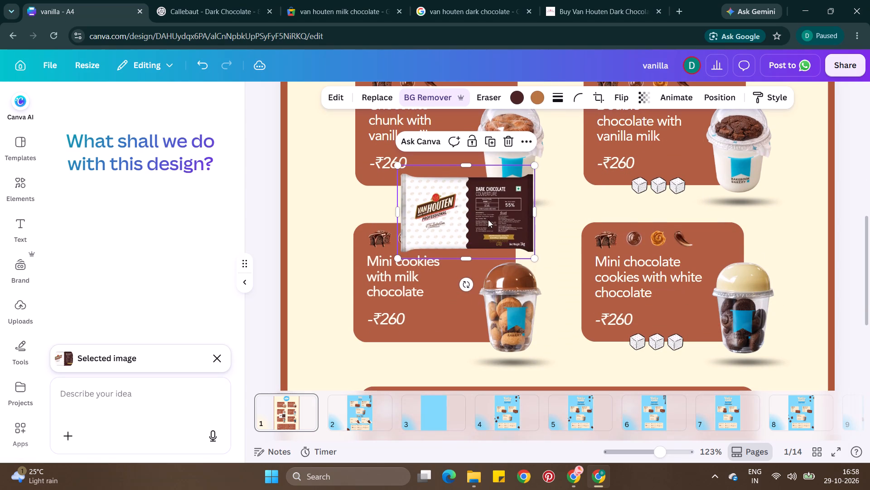
{"action": "left_click_drag", "start_coordinate": [483, 216], "coordinate": [479, 334]}
{"action": "scroll", "coordinate": [479, 334], "scroll_direction": "down", "scroll_amount": 3}
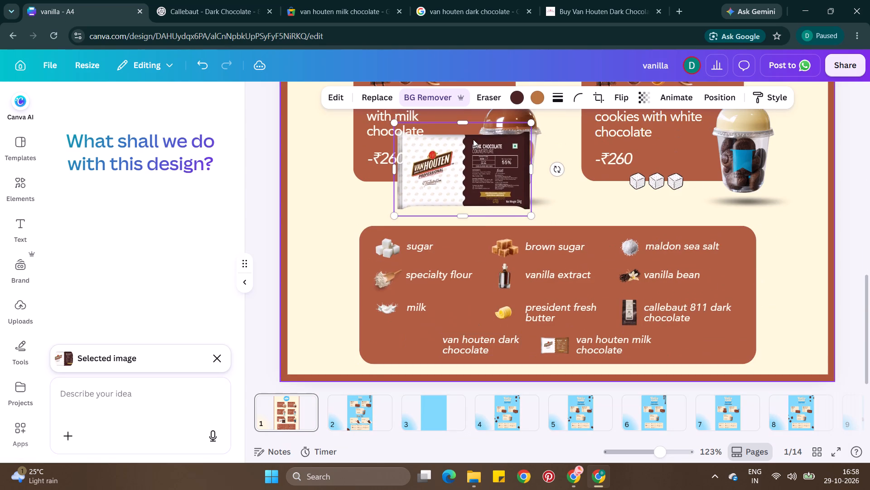
{"action": "left_click_drag", "start_coordinate": [473, 139], "coordinate": [477, 251]}
{"action": "left_click_drag", "start_coordinate": [536, 326], "coordinate": [479, 275]}
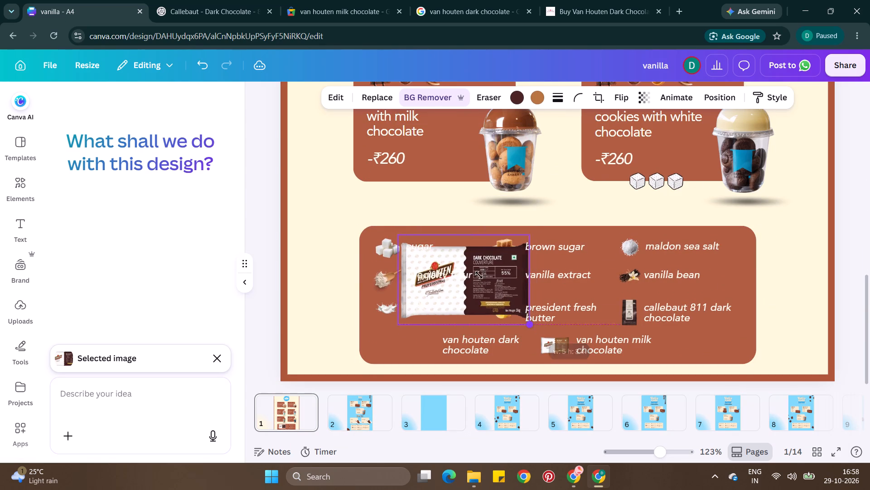
{"action": "left_click_drag", "start_coordinate": [479, 275], "coordinate": [440, 250]}
{"action": "left_click_drag", "start_coordinate": [424, 280], "coordinate": [428, 380]}
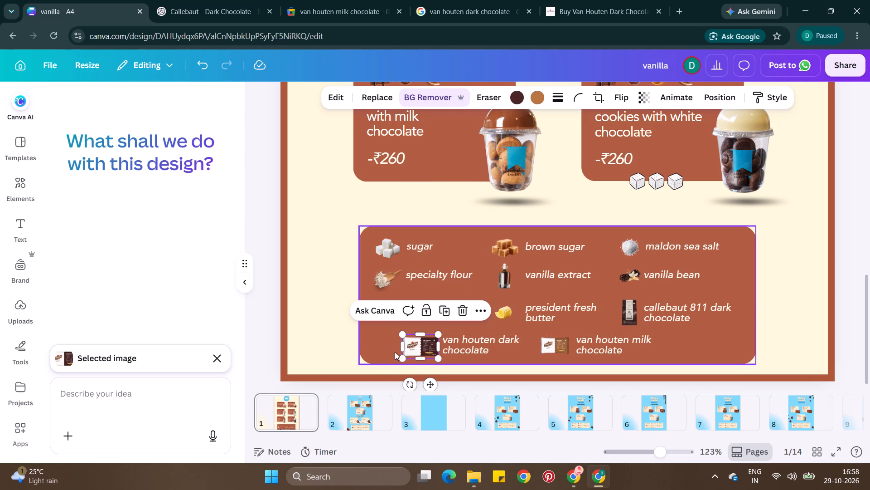
Fine-tune the dark chocolate pack by making it slightly smaller and adjusting its position beside its legend label.
{"action": "left_click_drag", "start_coordinate": [403, 360], "coordinate": [412, 358]}
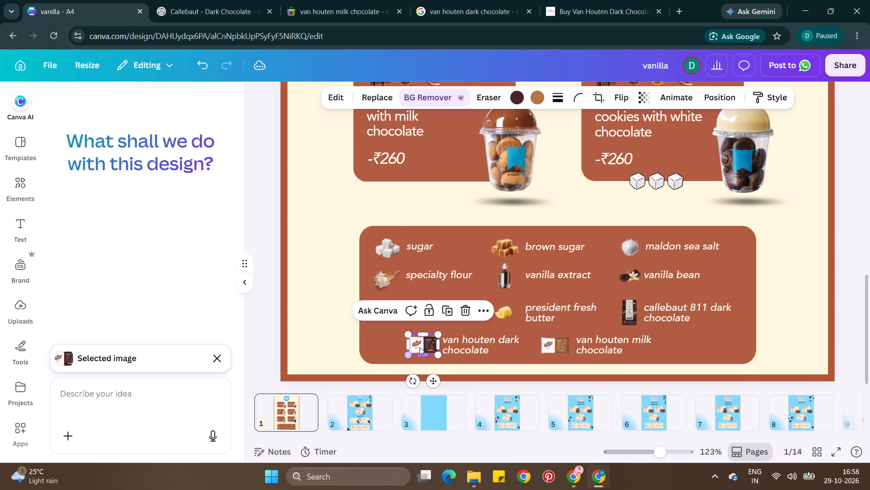
{"action": "left_click", "coordinate": [420, 345]}
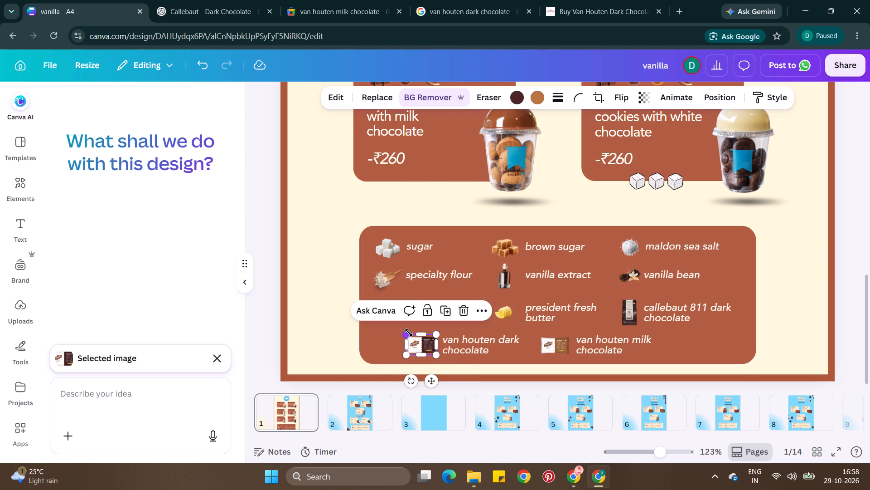
{"action": "left_click_drag", "start_coordinate": [409, 333], "coordinate": [411, 338]}
{"action": "double_click", "coordinate": [336, 347]}
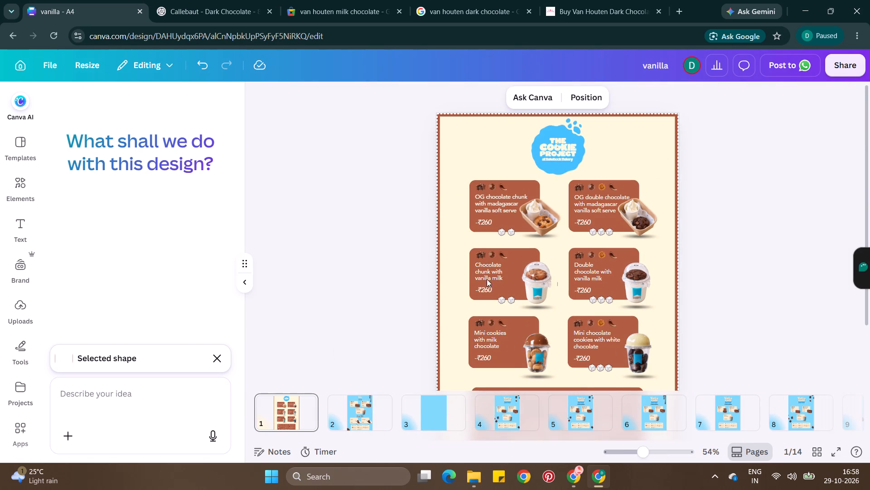
Select the whole ingredient legend on page 1 with its box, icons and labels, and move it up slightly.
{"action": "double_click", "coordinate": [673, 261]}
{"action": "scroll", "coordinate": [673, 261], "scroll_direction": "down", "scroll_amount": 2}
{"action": "double_click", "coordinate": [703, 264]}
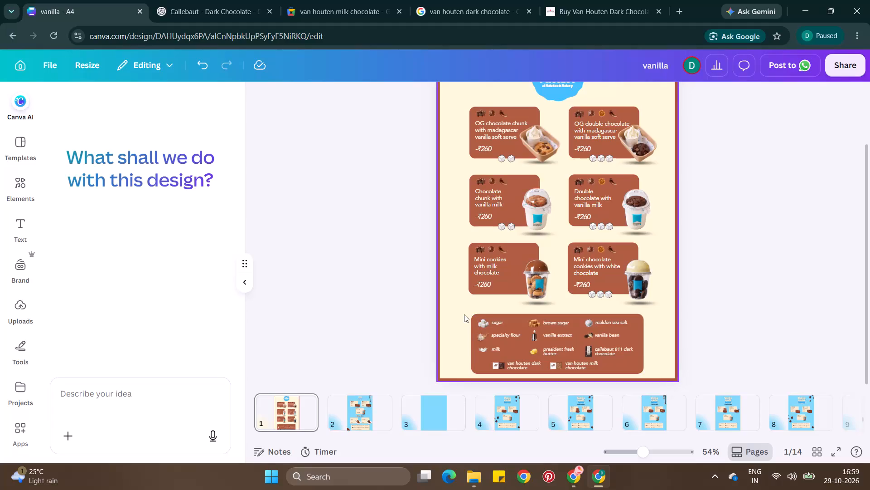
{"action": "left_click_drag", "start_coordinate": [464, 314], "coordinate": [622, 373]}
{"action": "left_click", "coordinate": [619, 363]}
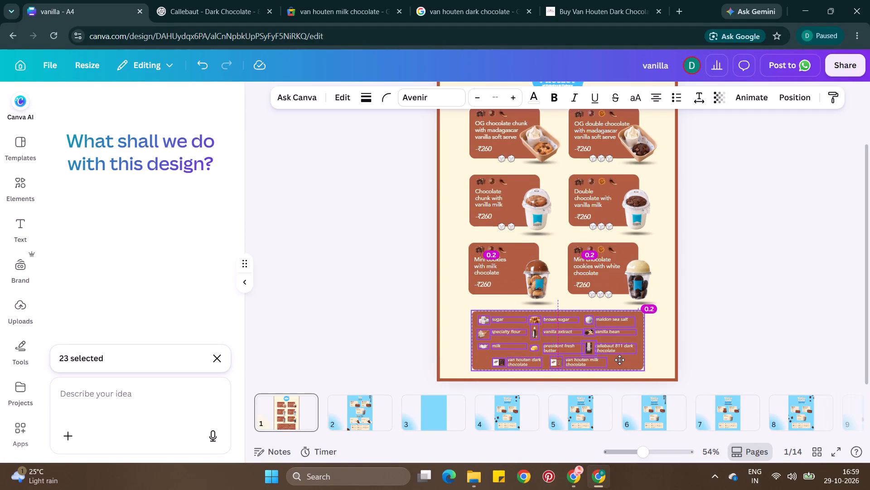
{"action": "double_click", "coordinate": [736, 320]}
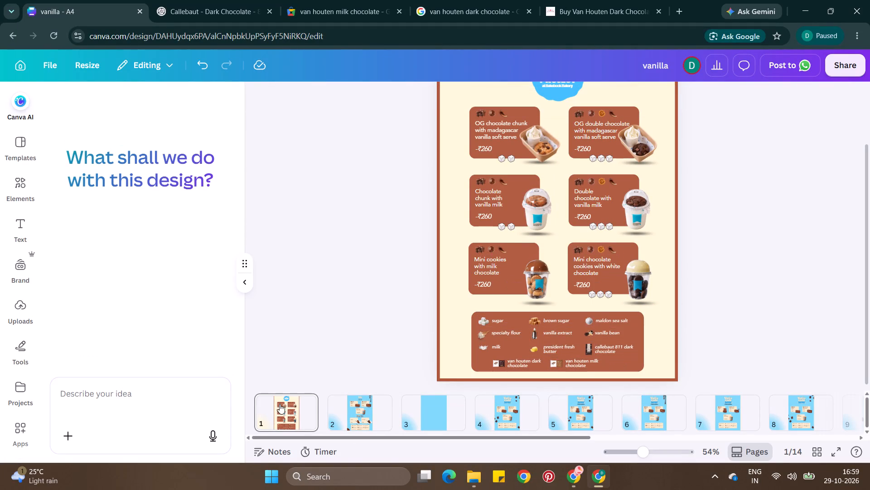
Duplicate page 1 of the menu.
{"action": "left_click", "coordinate": [282, 404]}
{"action": "key", "text": "ctrl+d"}
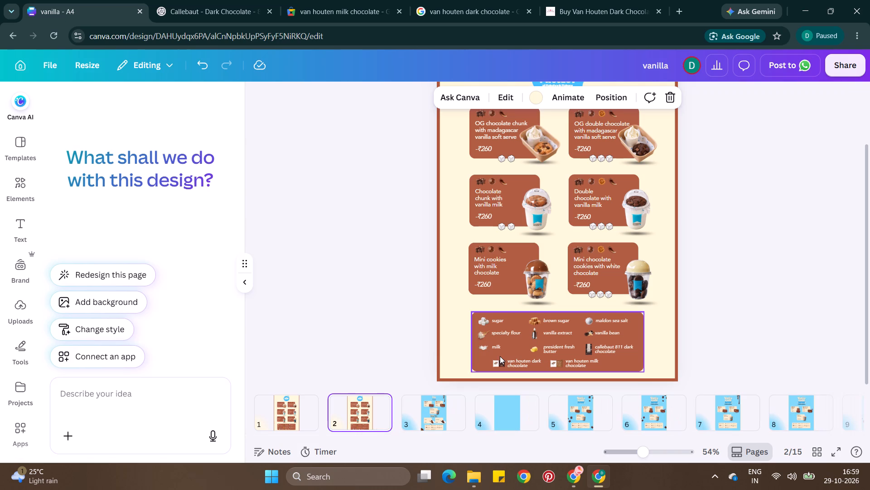
Delete both Van Houten pack images, dark and milk, from the legend on the duplicated page 2.
{"action": "left_click", "coordinate": [501, 358]}
{"action": "left_click", "coordinate": [501, 361]}
{"action": "key", "text": "BackSpace"}
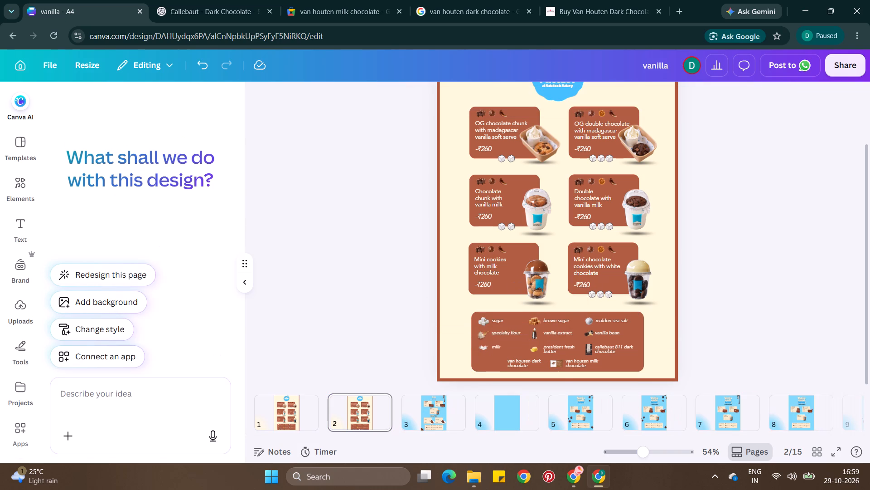
{"action": "left_click", "coordinate": [561, 367]}
{"action": "key", "text": "BackSpace"}
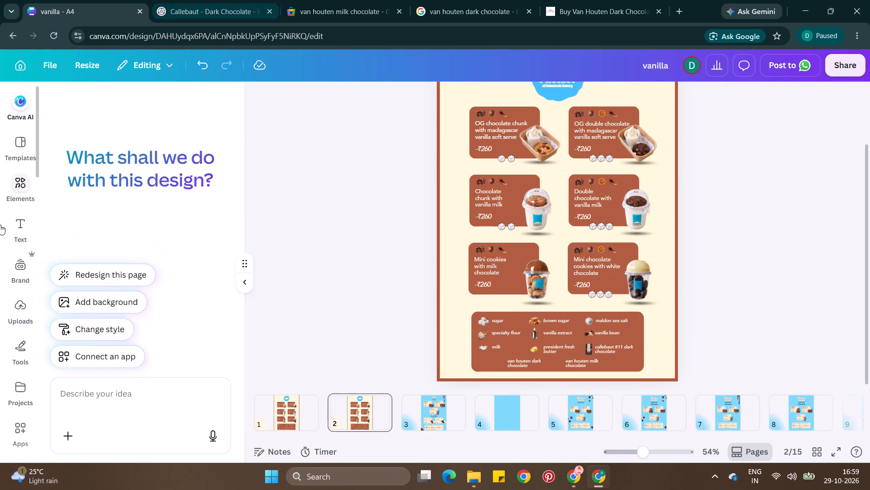
Search the element graphics for "dark chocolate" and add the first stacked dark chocolate pieces image to page 2.
{"action": "left_click", "coordinate": [23, 186]}
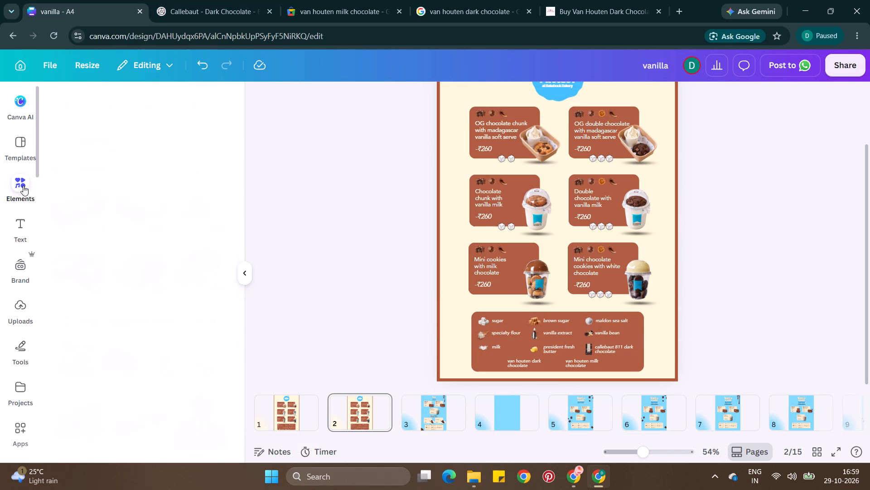
{"action": "double_click", "coordinate": [108, 116]}
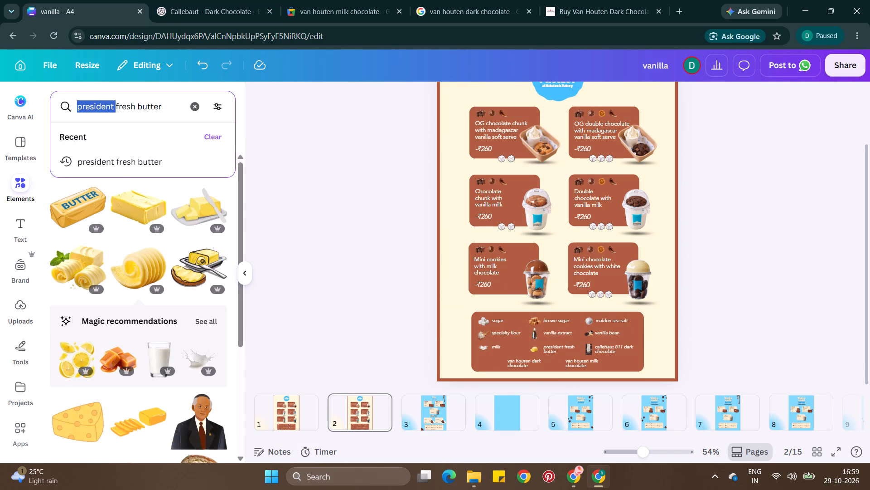
{"action": "key", "text": "ctrl+a"}
{"action": "type", "text": "dark choco"}
{"action": "left_click", "coordinate": [117, 164]}
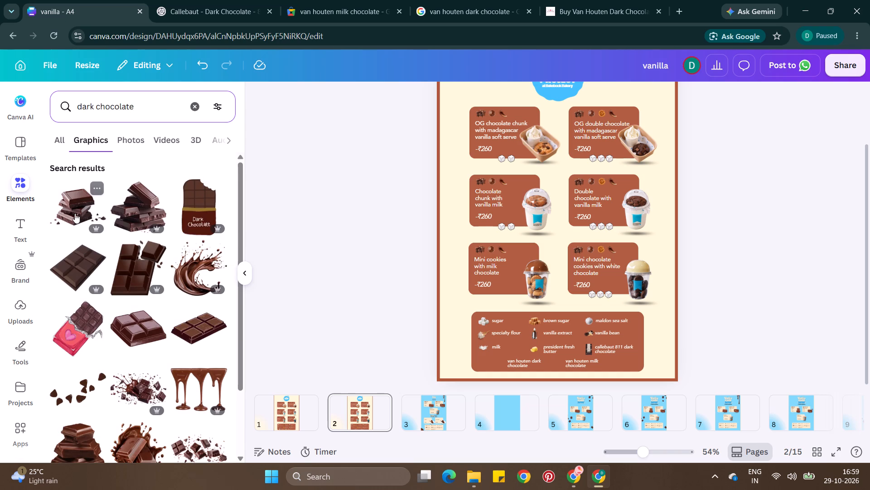
{"action": "left_click", "coordinate": [70, 209]}
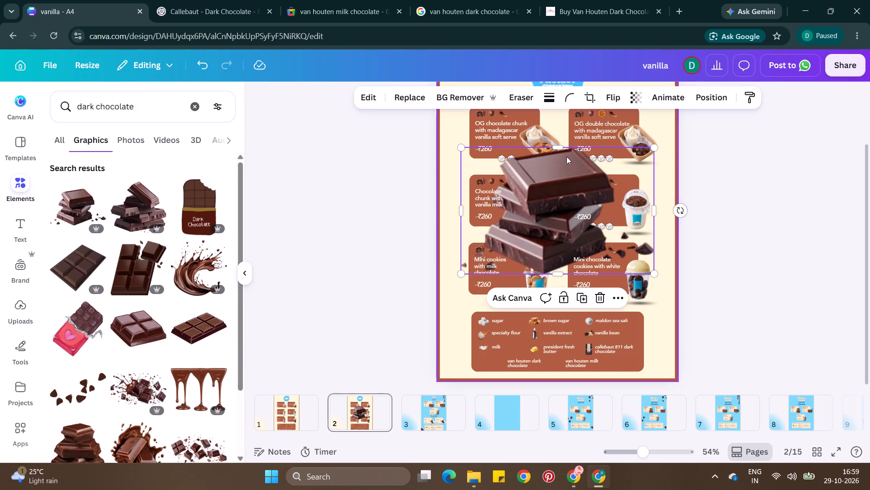
Shrink the stacked dark chocolate image to icon size and move it beside the "van houten dark chocolate" label on page 2.
{"action": "left_click_drag", "start_coordinate": [652, 147], "coordinate": [577, 212]}
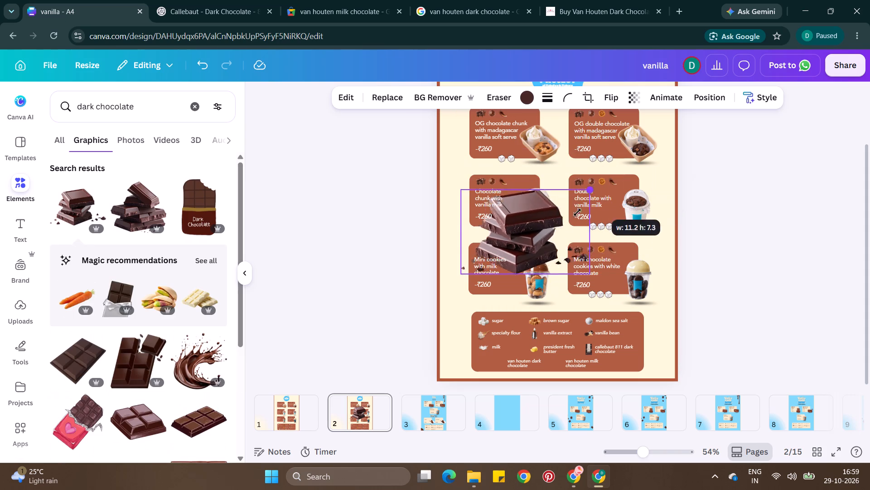
{"action": "left_click_drag", "start_coordinate": [577, 212], "coordinate": [486, 263]}
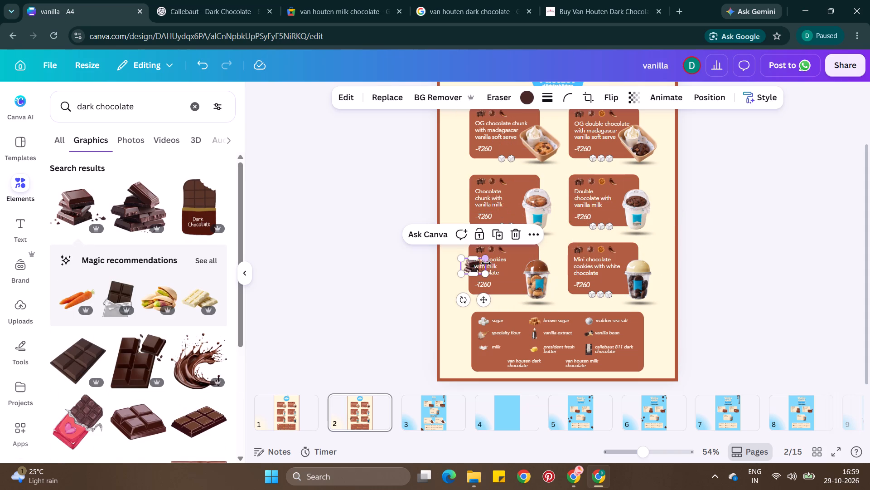
{"action": "left_click_drag", "start_coordinate": [468, 267], "coordinate": [493, 361]}
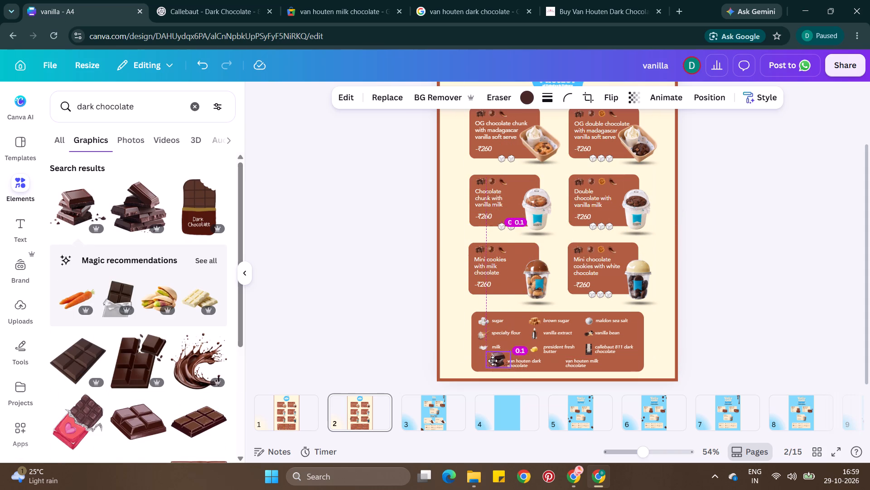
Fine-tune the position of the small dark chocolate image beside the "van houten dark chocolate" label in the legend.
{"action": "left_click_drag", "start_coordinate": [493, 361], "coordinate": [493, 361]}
Search the element graphics for "milk chocolate" and browse the results for an image suited to the legend.
{"action": "double_click", "coordinate": [78, 113]}
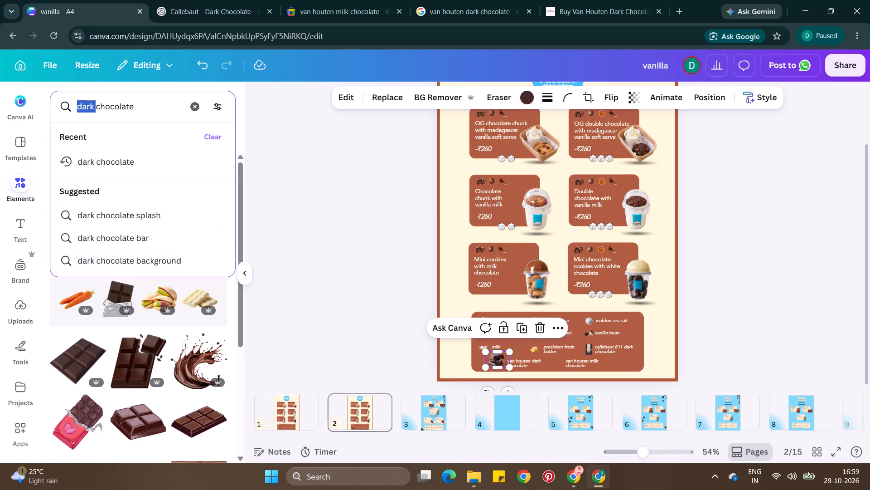
{"action": "type", "text": "milk"}
{"action": "key", "text": "Return"}
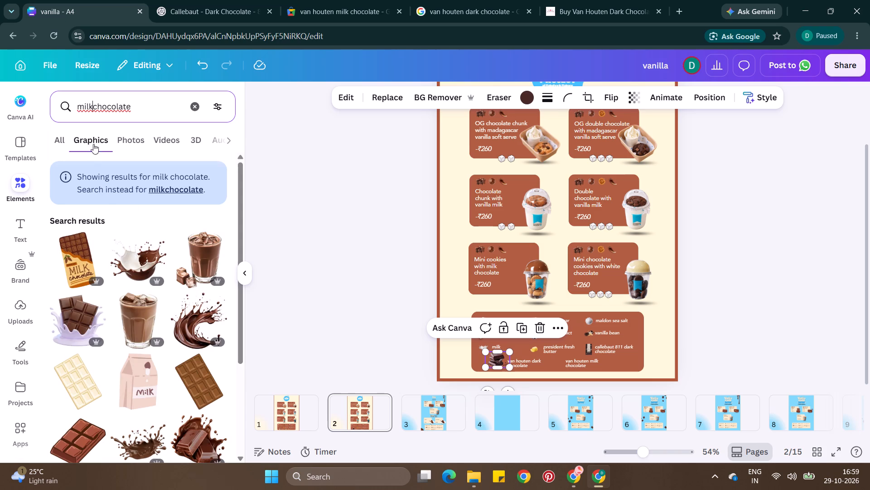
{"action": "key", "text": "space"}
{"action": "key", "text": "Return"}
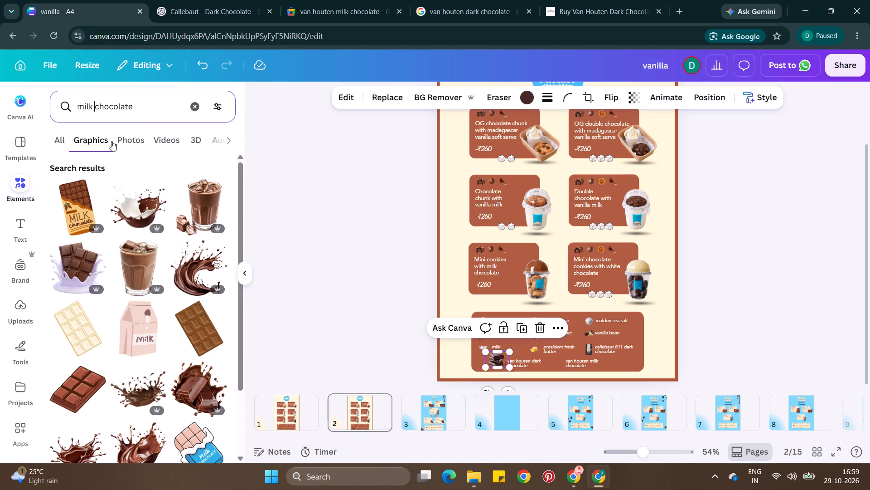
{"action": "scroll", "coordinate": [132, 312], "scroll_direction": "down", "scroll_amount": 3}
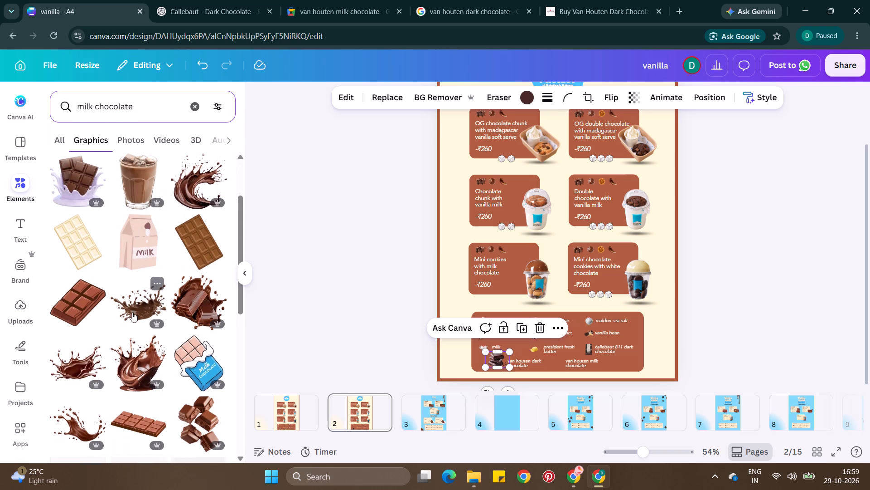
{"action": "scroll", "coordinate": [185, 314], "scroll_direction": "down", "scroll_amount": 3}
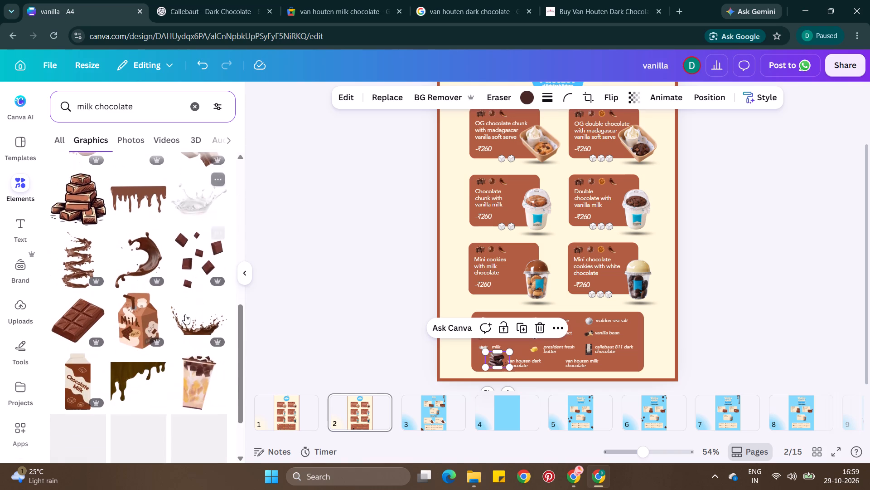
{"action": "scroll", "coordinate": [185, 314], "scroll_direction": "down", "scroll_amount": 1}
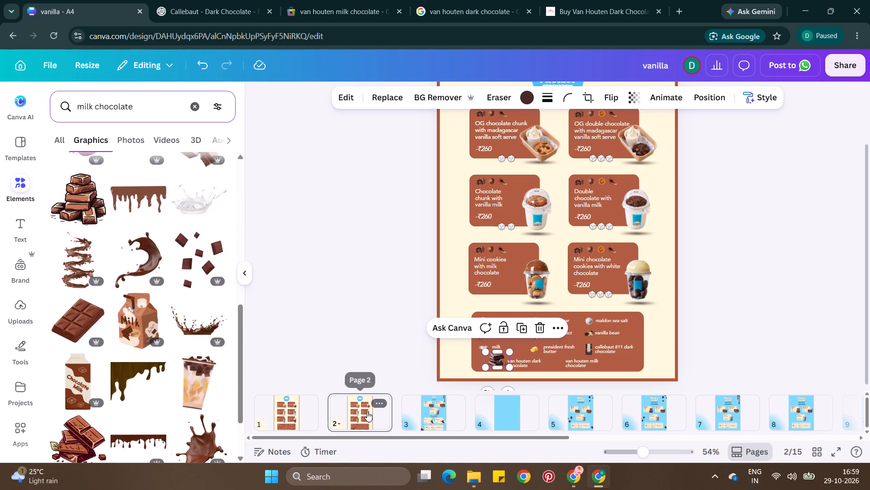
Delete page 2, the duplicated brown menu page with the generic chocolate image.
{"action": "left_click", "coordinate": [366, 409]}
{"action": "key", "text": "Delete"}
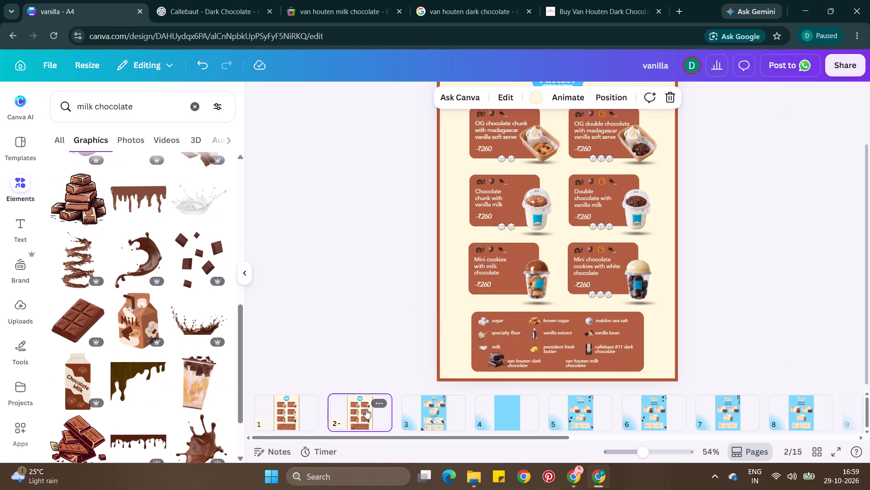
{"action": "left_click", "coordinate": [744, 171]}
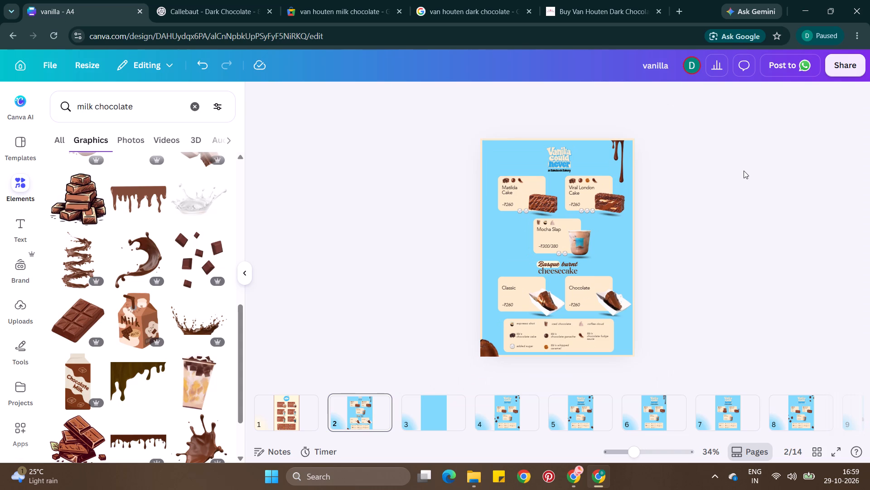
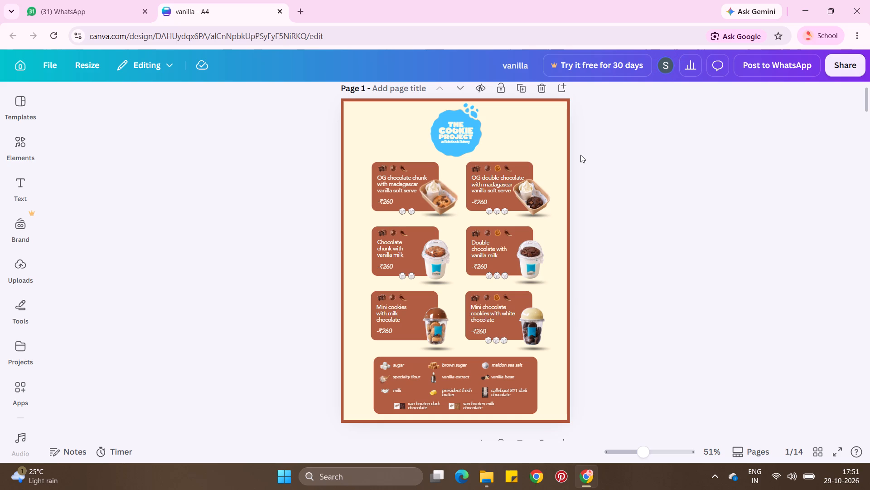
Duplicate page 1, the reddish-brown vanilla menu page with the completed ingredient legend.
{"action": "left_click", "coordinate": [524, 88]}
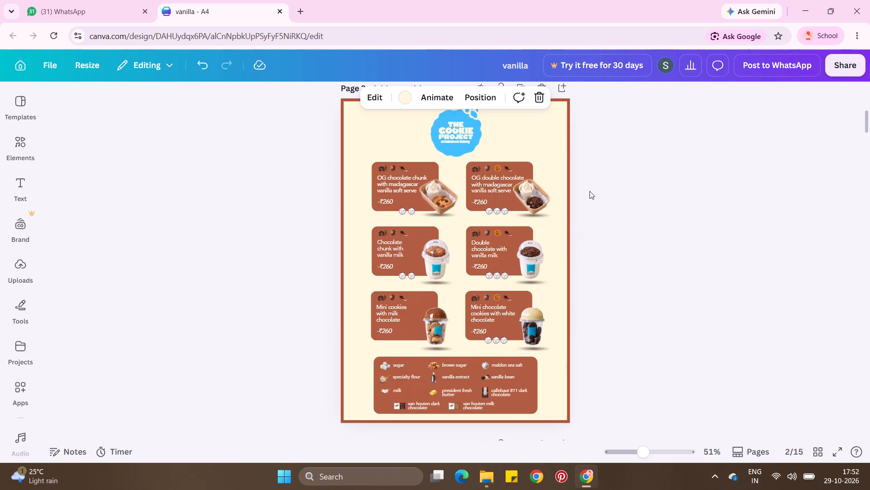
Shrink the six product cards on page 1 together to about 13.5 × 14.2 and centre them below the logo.
{"action": "scroll", "coordinate": [590, 191], "scroll_direction": "up", "scroll_amount": 6}
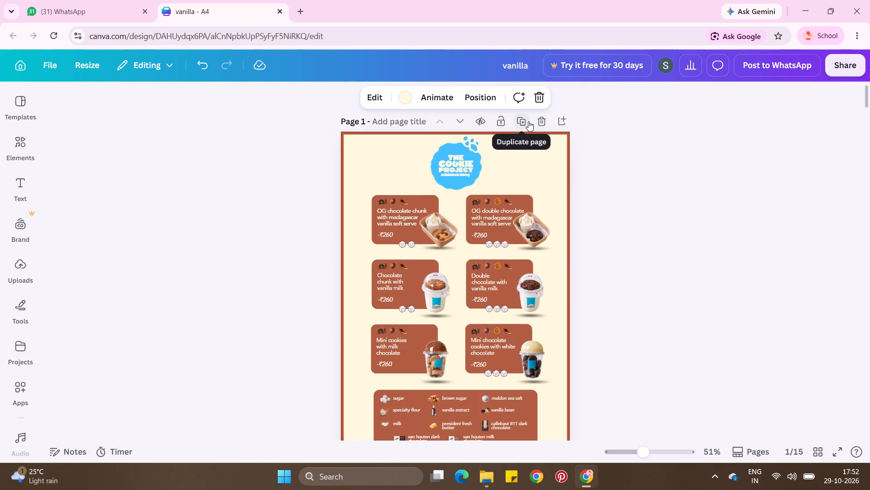
{"action": "left_click", "coordinate": [358, 176]}
{"action": "key", "text": "BackSpace"}
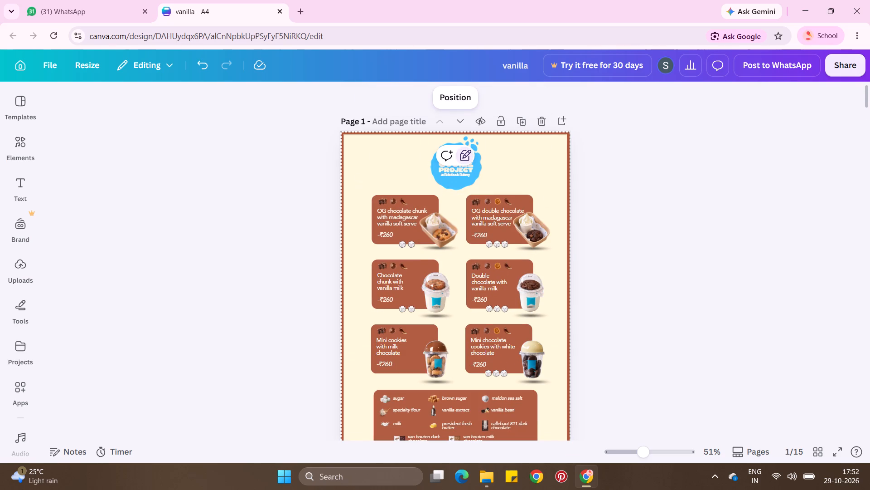
{"action": "left_click_drag", "start_coordinate": [362, 195], "coordinate": [430, 260]}
{"action": "left_click_drag", "start_coordinate": [430, 260], "coordinate": [546, 382]}
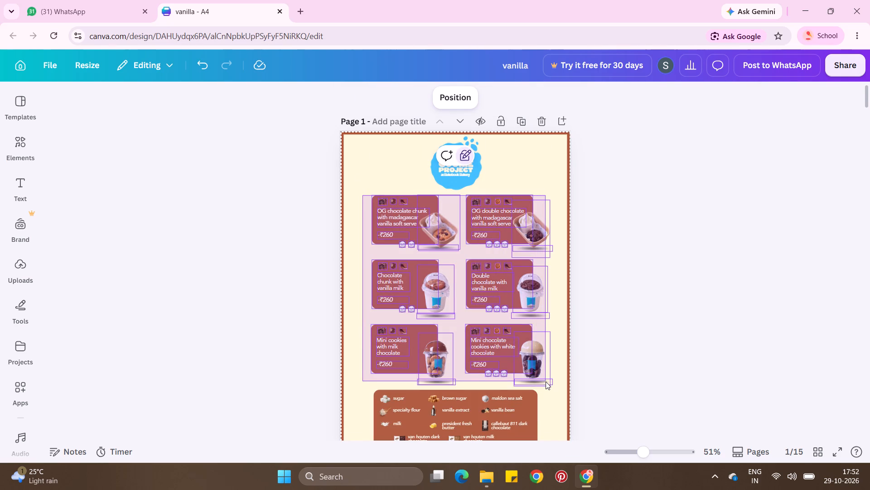
{"action": "left_click_drag", "start_coordinate": [546, 382], "coordinate": [546, 383]}
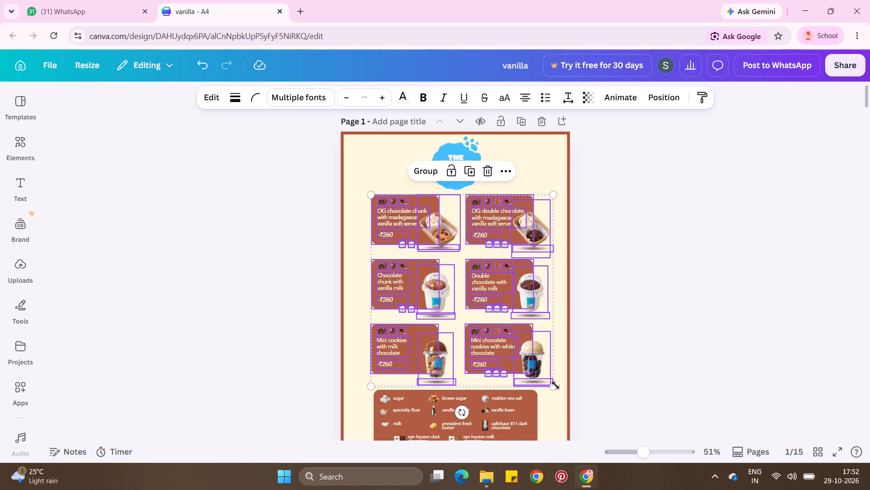
{"action": "left_click_drag", "start_coordinate": [554, 387], "coordinate": [529, 365]}
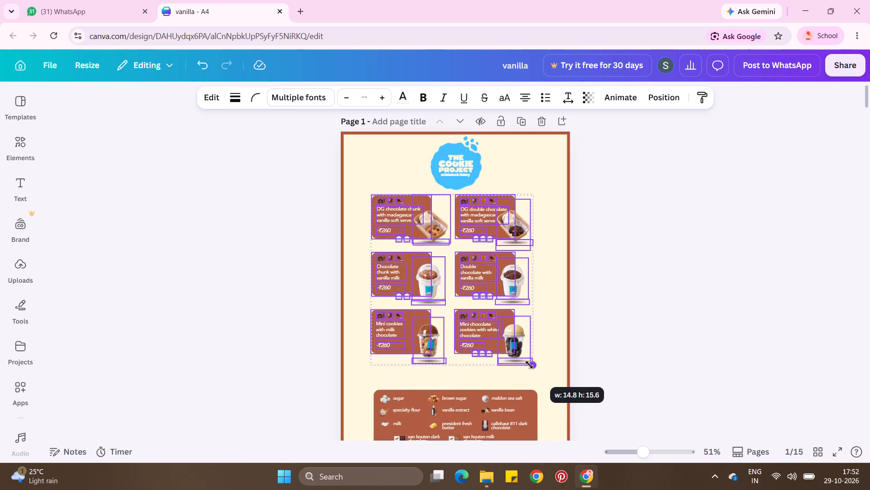
{"action": "left_click_drag", "start_coordinate": [529, 365], "coordinate": [515, 354]}
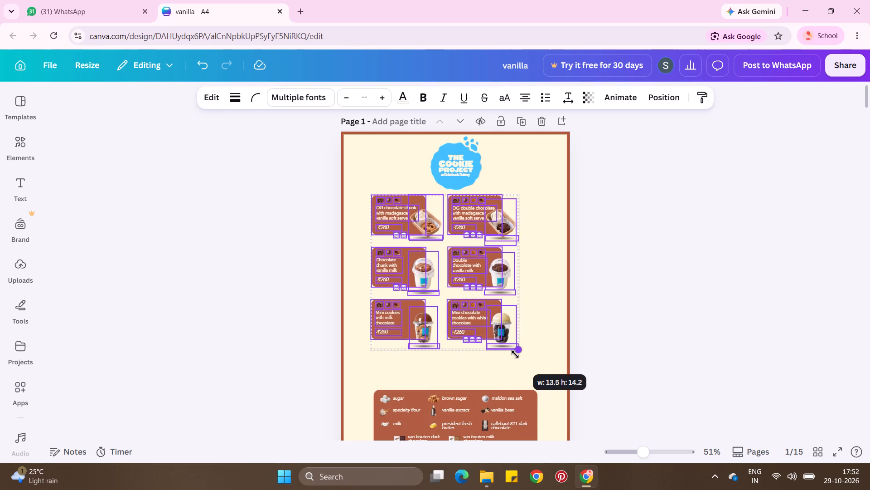
{"action": "left_click_drag", "start_coordinate": [515, 354], "coordinate": [513, 353]}
{"action": "left_click_drag", "start_coordinate": [500, 282], "coordinate": [509, 282]}
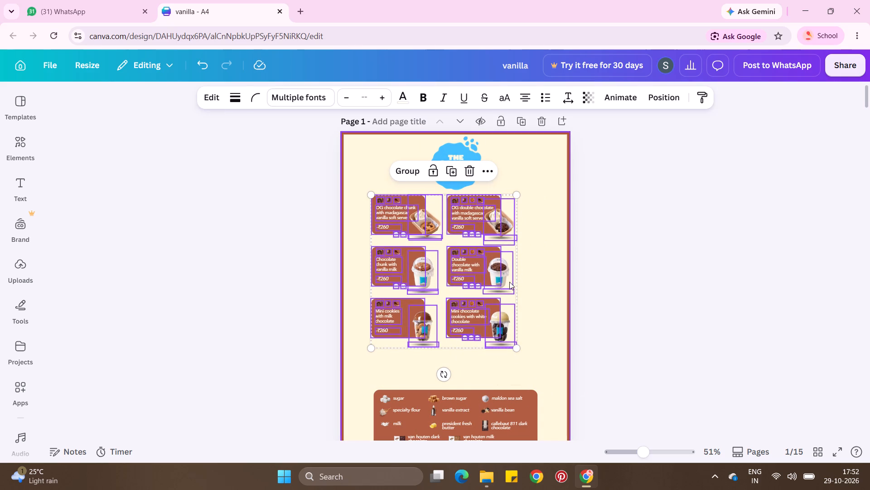
{"action": "left_click_drag", "start_coordinate": [509, 282], "coordinate": [514, 278]}
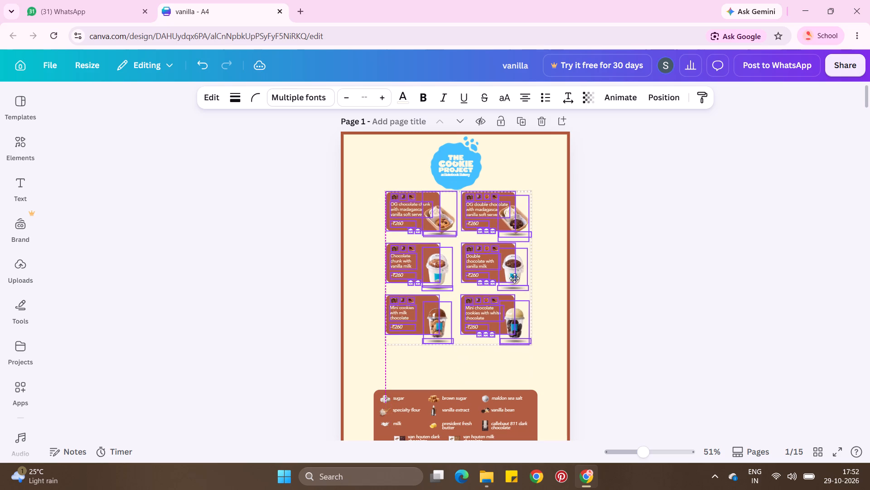
{"action": "left_click_drag", "start_coordinate": [514, 278], "coordinate": [513, 278]}
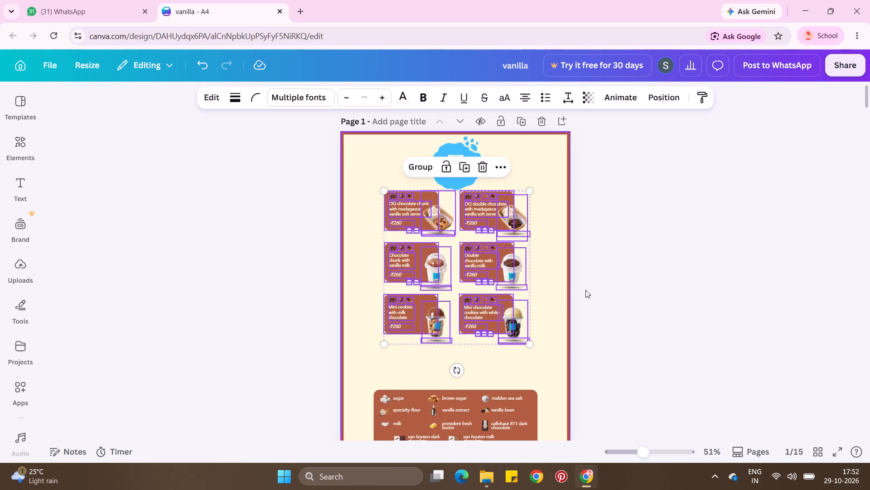
{"action": "double_click", "coordinate": [589, 291]}
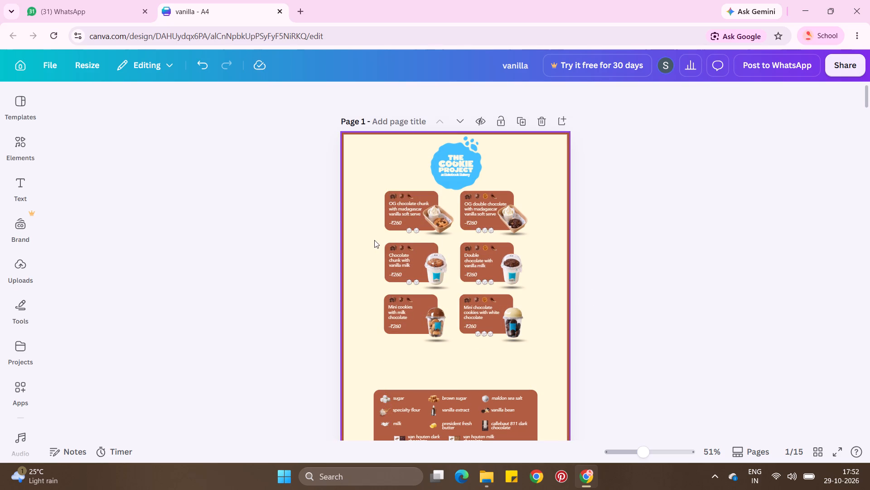
Move all six product cards down together to just above the ingredient legend, keeping them centred on the page.
{"action": "left_click_drag", "start_coordinate": [382, 188], "coordinate": [498, 336]}
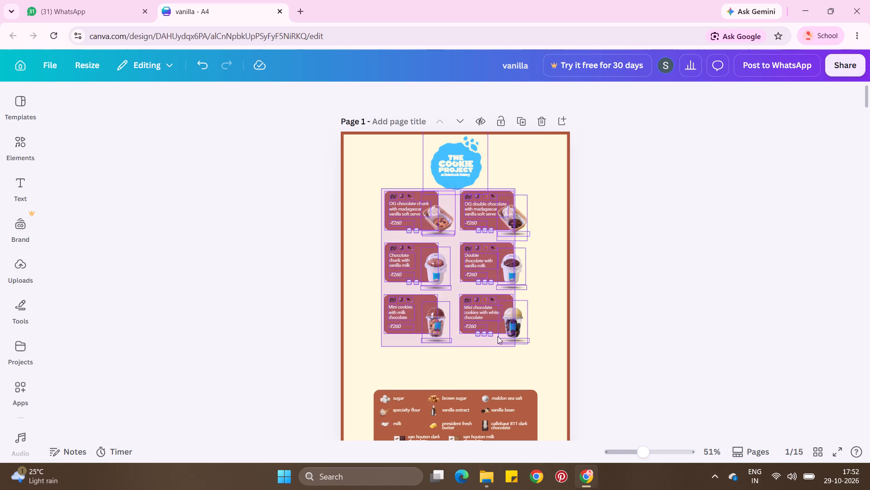
{"action": "left_click_drag", "start_coordinate": [498, 336], "coordinate": [383, 198]}
{"action": "left_click_drag", "start_coordinate": [383, 198], "coordinate": [512, 345]}
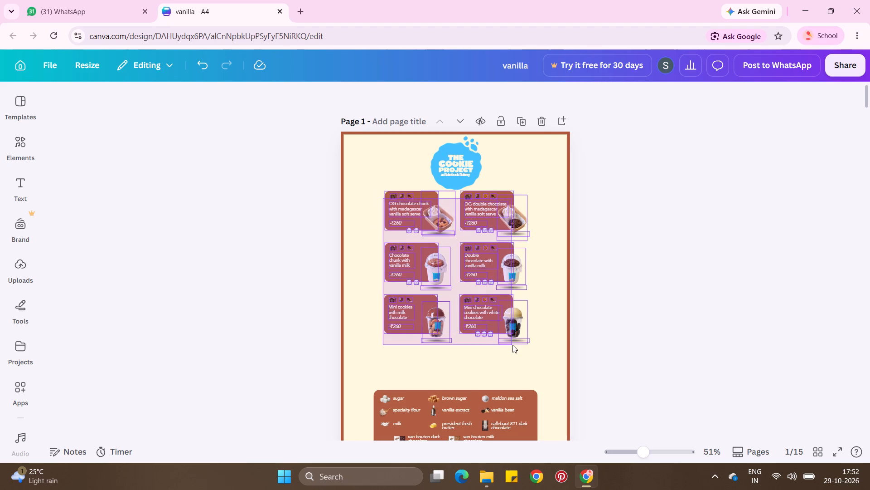
{"action": "left_click_drag", "start_coordinate": [512, 345], "coordinate": [518, 345]}
{"action": "left_click_drag", "start_coordinate": [509, 249], "coordinate": [507, 290]}
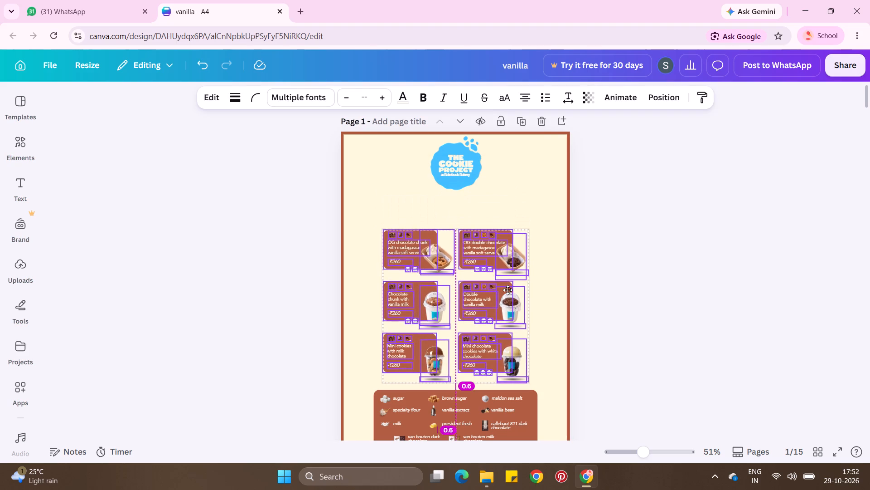
{"action": "left_click_drag", "start_coordinate": [507, 290], "coordinate": [509, 293]}
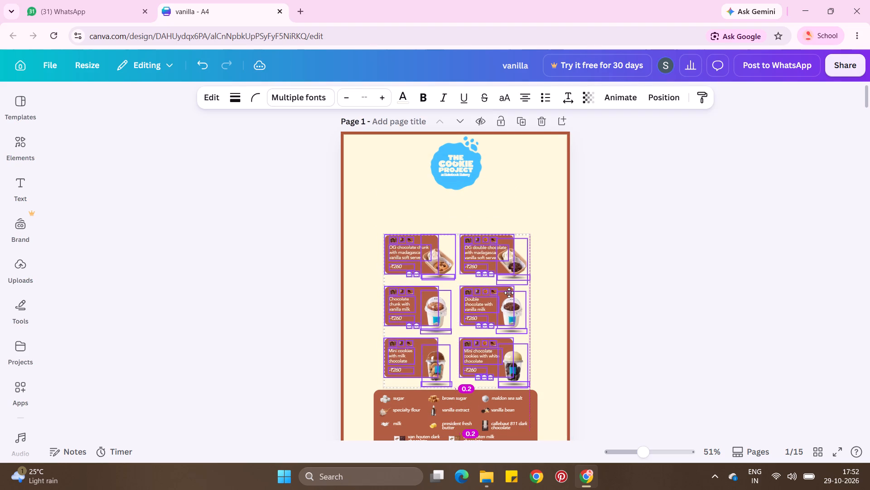
{"action": "left_click_drag", "start_coordinate": [509, 293], "coordinate": [508, 293]}
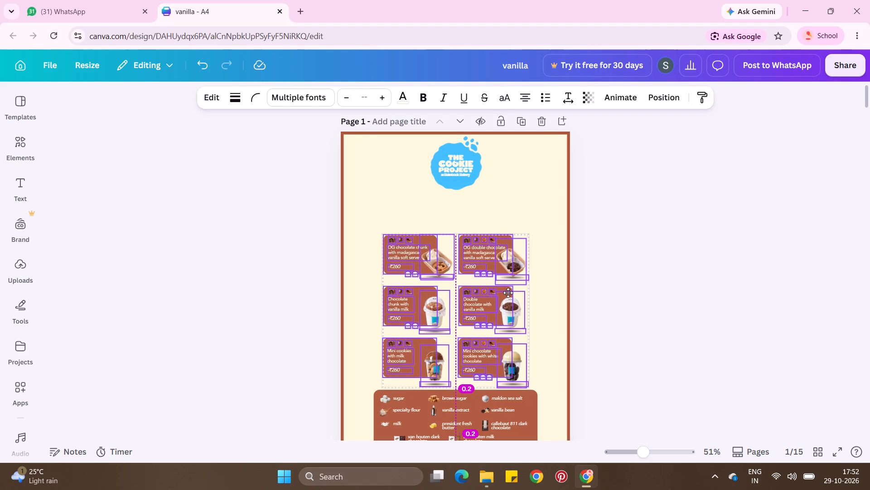
{"action": "left_click_drag", "start_coordinate": [508, 293], "coordinate": [507, 293]}
{"action": "double_click", "coordinate": [603, 255]}
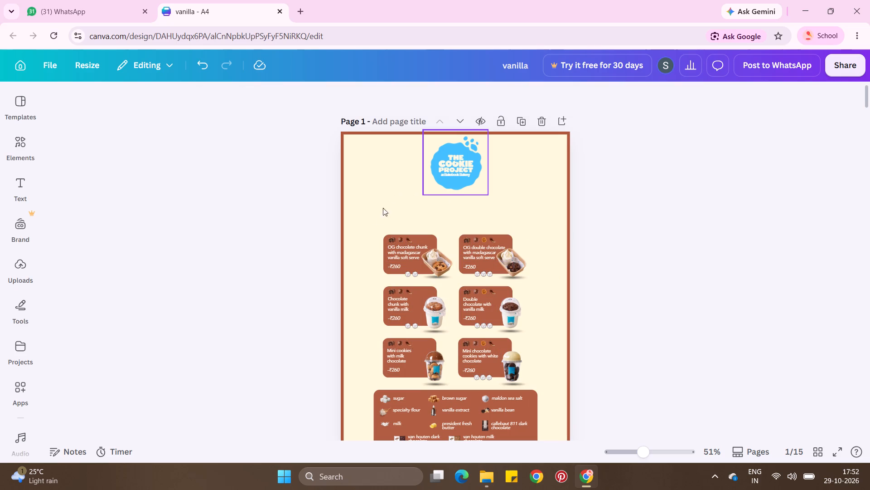
Duplicate the top row of two OG soft serve cards and place the copy directly above it, aligned with both columns.
{"action": "left_click_drag", "start_coordinate": [374, 229], "coordinate": [532, 280]}
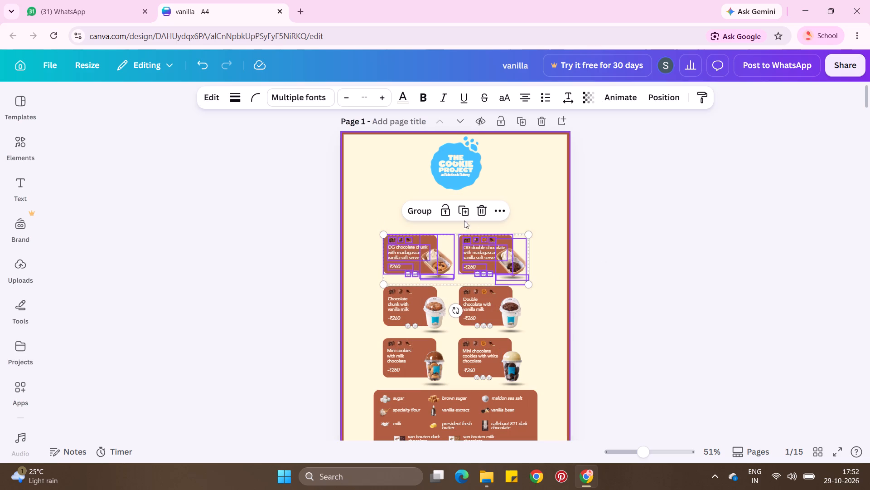
{"action": "left_click", "coordinate": [464, 210]}
{"action": "left_click_drag", "start_coordinate": [468, 264], "coordinate": [467, 213]}
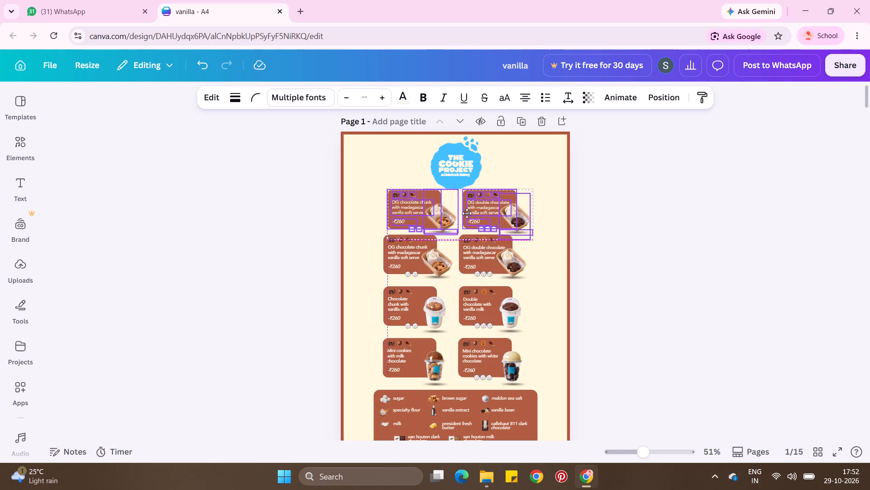
{"action": "left_click_drag", "start_coordinate": [467, 213], "coordinate": [466, 212]}
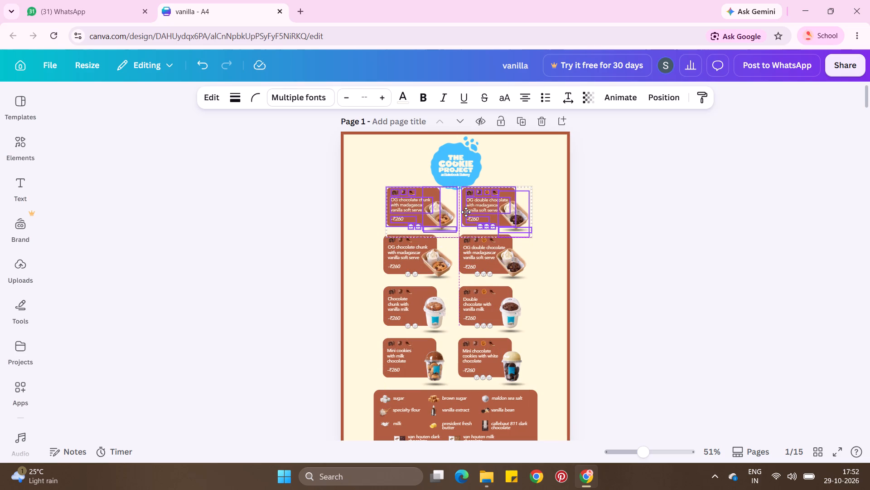
{"action": "left_click_drag", "start_coordinate": [466, 212], "coordinate": [464, 211]}
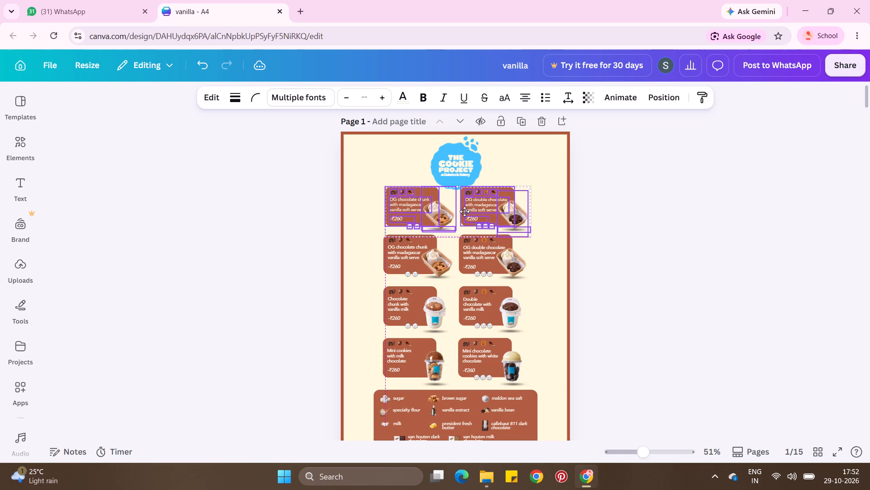
{"action": "left_click_drag", "start_coordinate": [464, 211], "coordinate": [464, 211]}
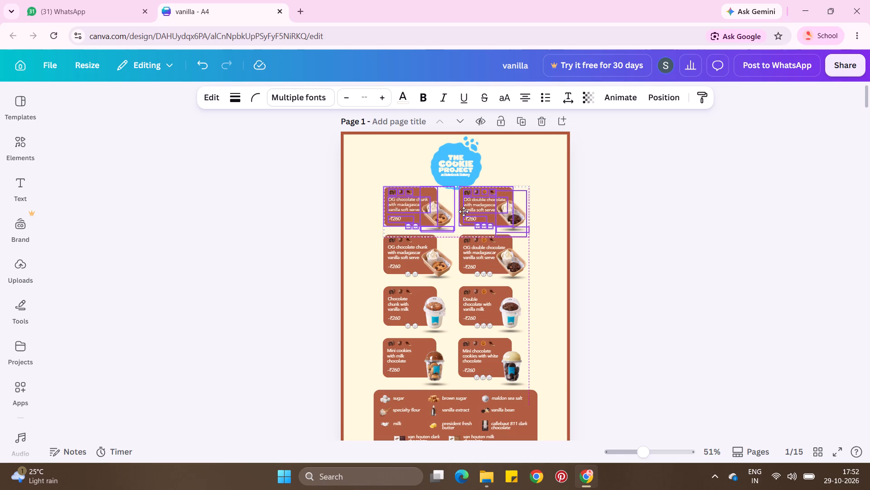
{"action": "left_click_drag", "start_coordinate": [464, 211], "coordinate": [464, 212]}
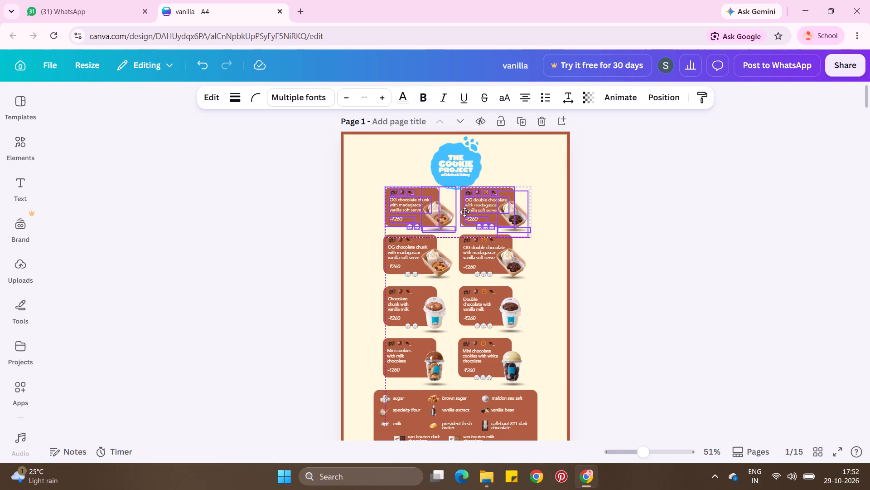
{"action": "left_click_drag", "start_coordinate": [464, 212], "coordinate": [464, 212]}
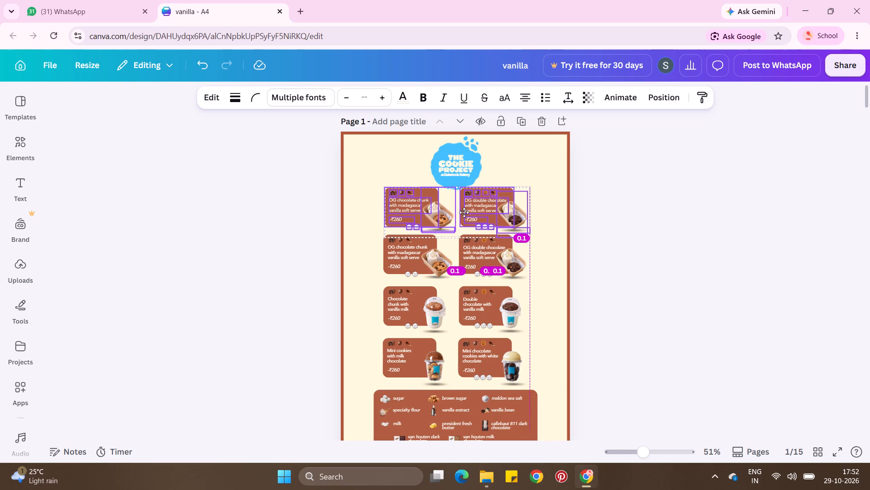
{"action": "left_click_drag", "start_coordinate": [464, 212], "coordinate": [464, 212]}
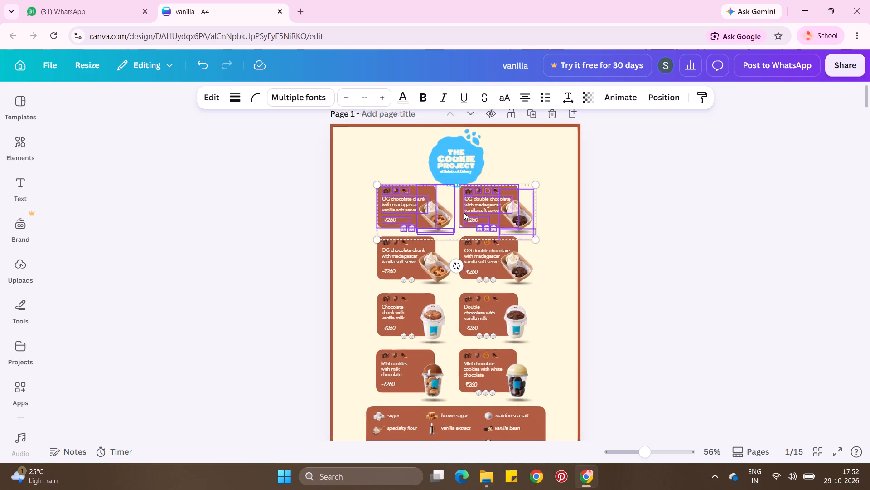
{"action": "scroll", "coordinate": [464, 212], "scroll_direction": "up", "scroll_amount": 1}
{"action": "double_click", "coordinate": [186, 204]}
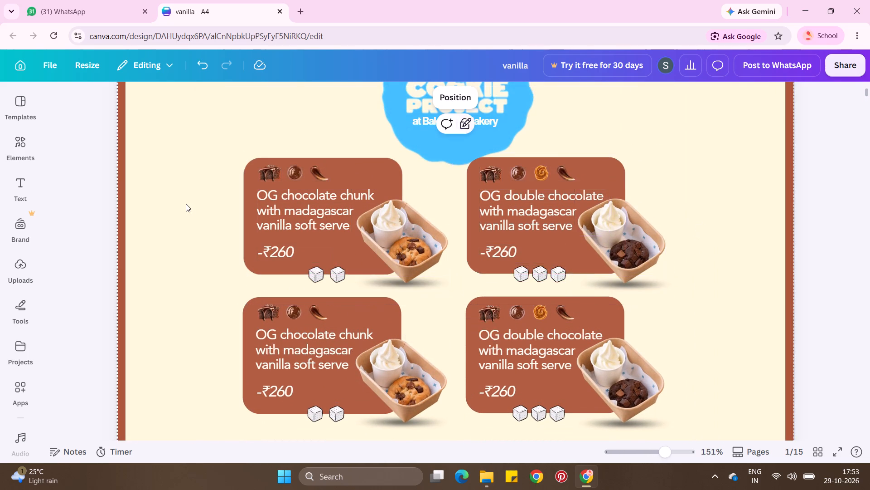
Shrink the Cookie Project logo so it clears the top row of cards, and reposition it near the page's horizontal centre.
{"action": "scroll", "coordinate": [186, 204], "scroll_direction": "up", "scroll_amount": 2}
{"action": "scroll", "coordinate": [405, 187], "scroll_direction": "up", "scroll_amount": 2}
{"action": "left_click", "coordinate": [444, 233]}
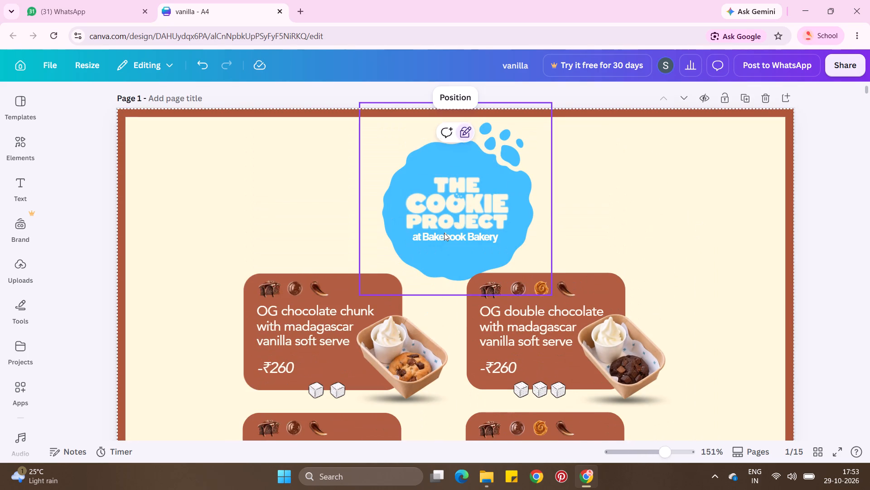
{"action": "left_click_drag", "start_coordinate": [554, 291], "coordinate": [533, 269]}
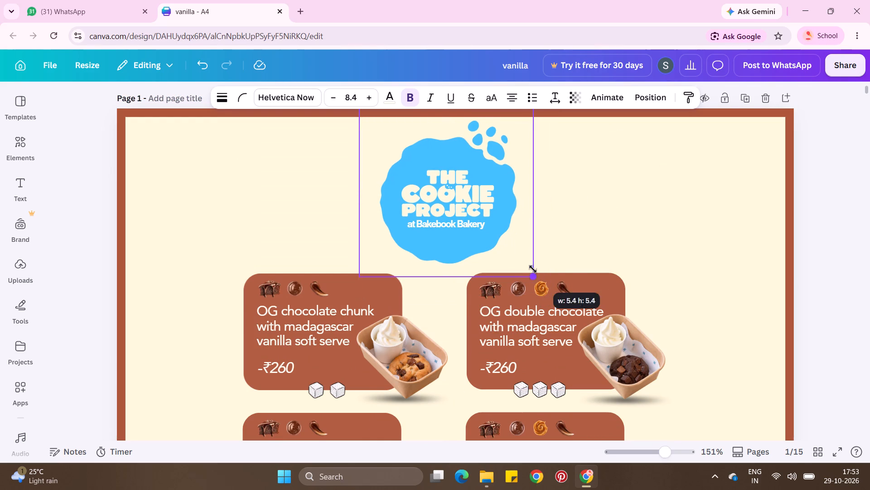
{"action": "left_click_drag", "start_coordinate": [533, 269], "coordinate": [532, 268]}
{"action": "left_click", "coordinate": [475, 219]}
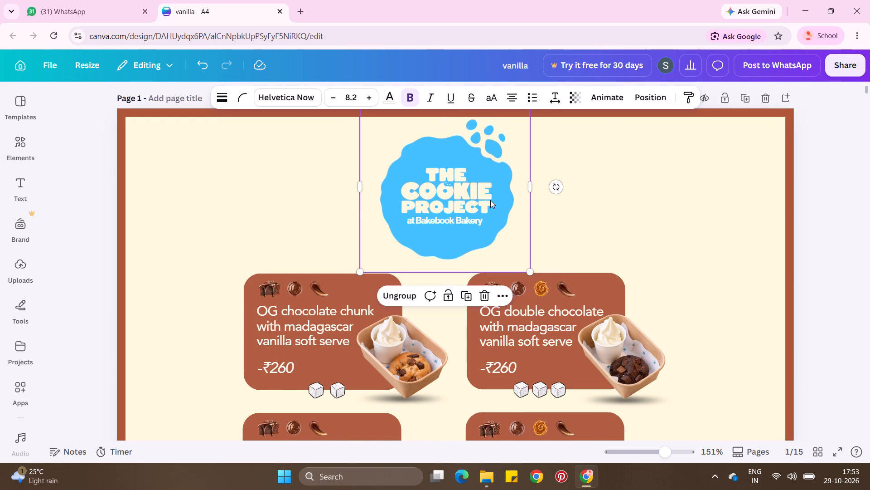
{"action": "left_click_drag", "start_coordinate": [510, 128], "coordinate": [504, 139]}
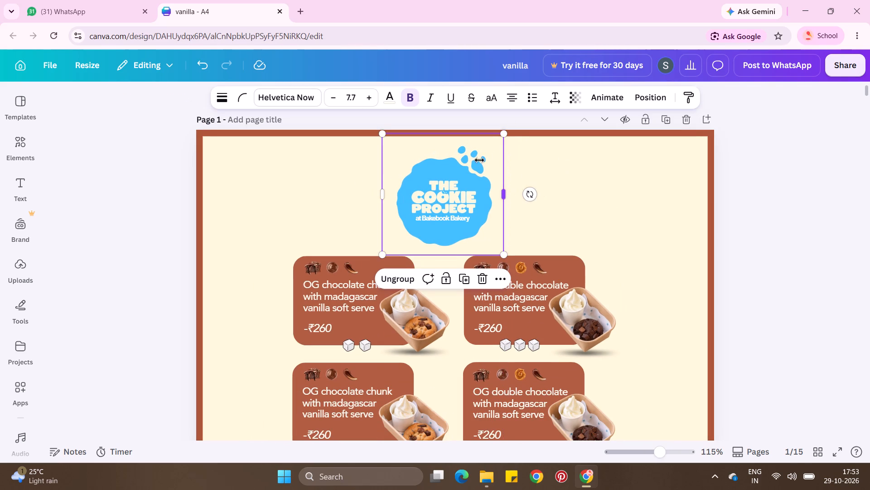
{"action": "left_click_drag", "start_coordinate": [450, 189], "coordinate": [453, 184]}
{"action": "double_click", "coordinate": [583, 214]}
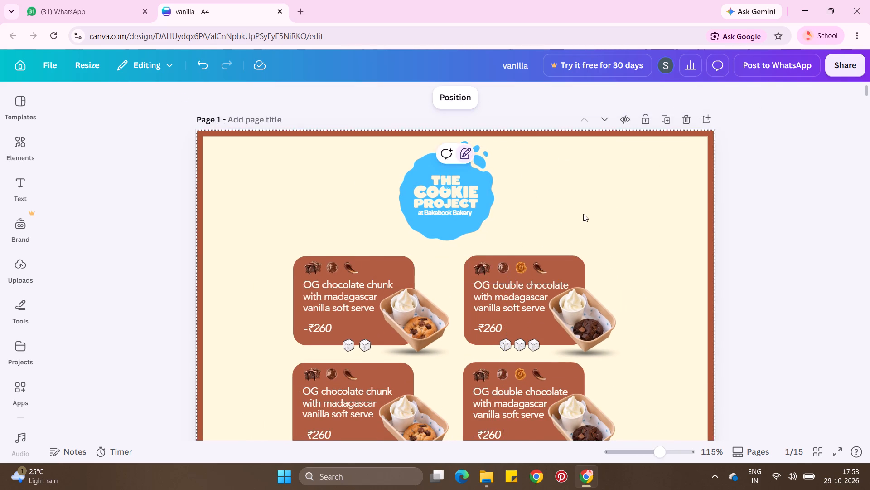
Shift all eight product cards together slightly to the right to balance them between the page's side borders.
{"action": "scroll", "coordinate": [583, 214], "scroll_direction": "up", "scroll_amount": 1}
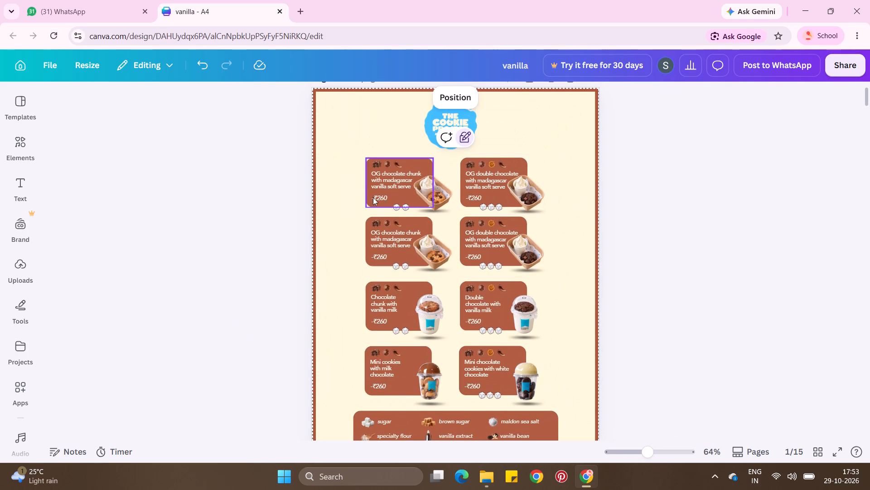
{"action": "left_click_drag", "start_coordinate": [340, 157], "coordinate": [509, 373]}
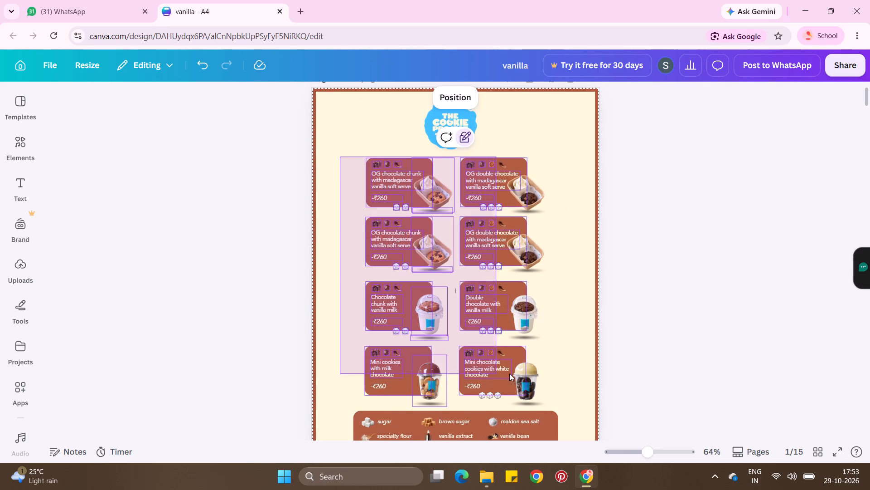
{"action": "left_click_drag", "start_coordinate": [509, 373], "coordinate": [524, 393]}
{"action": "left_click_drag", "start_coordinate": [511, 333], "coordinate": [518, 334]}
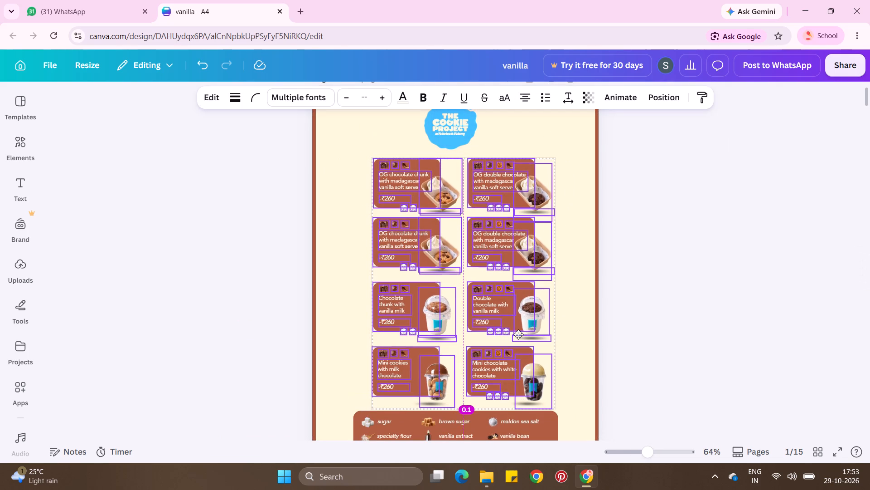
{"action": "left_click_drag", "start_coordinate": [518, 334], "coordinate": [517, 333]}
{"action": "double_click", "coordinate": [629, 257]}
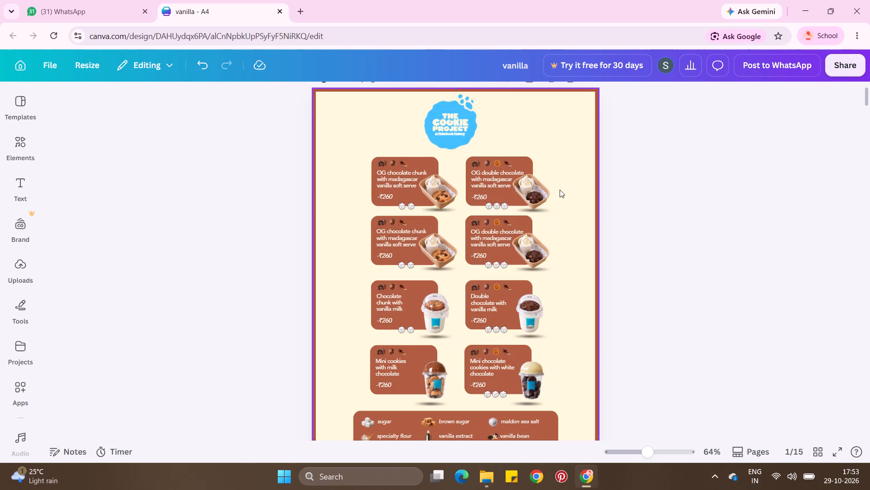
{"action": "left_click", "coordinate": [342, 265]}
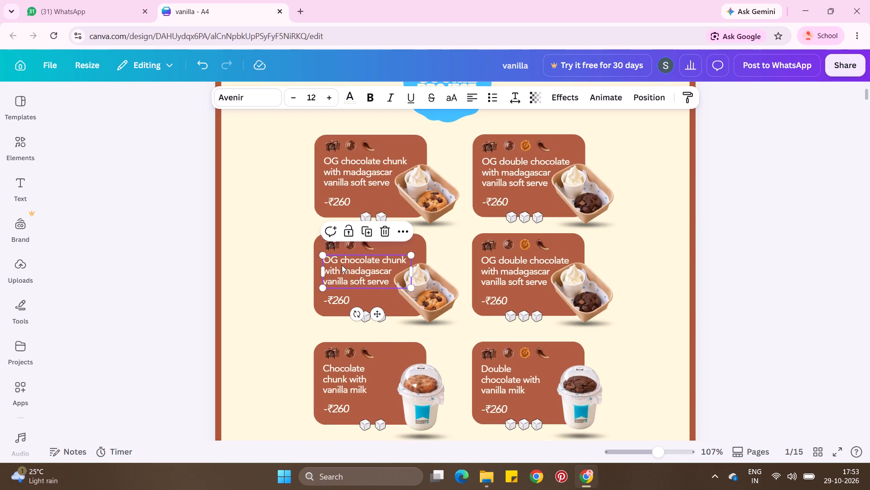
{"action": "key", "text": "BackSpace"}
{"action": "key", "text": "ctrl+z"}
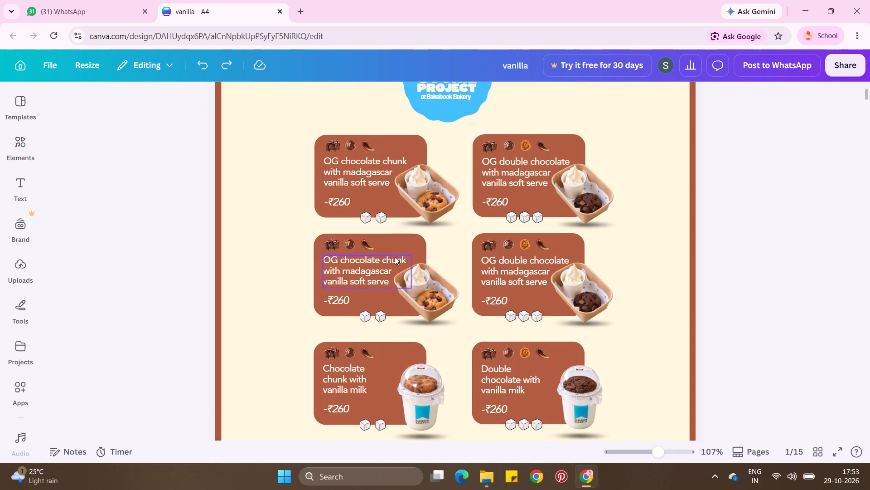
Delete the dessert photo, three ingredient icons, price and both sugar cubes from the second-row OG chocolate chunk card.
{"action": "left_click", "coordinate": [414, 284]}
{"action": "key", "text": "BackSpace"}
{"action": "left_click", "coordinate": [364, 239]}
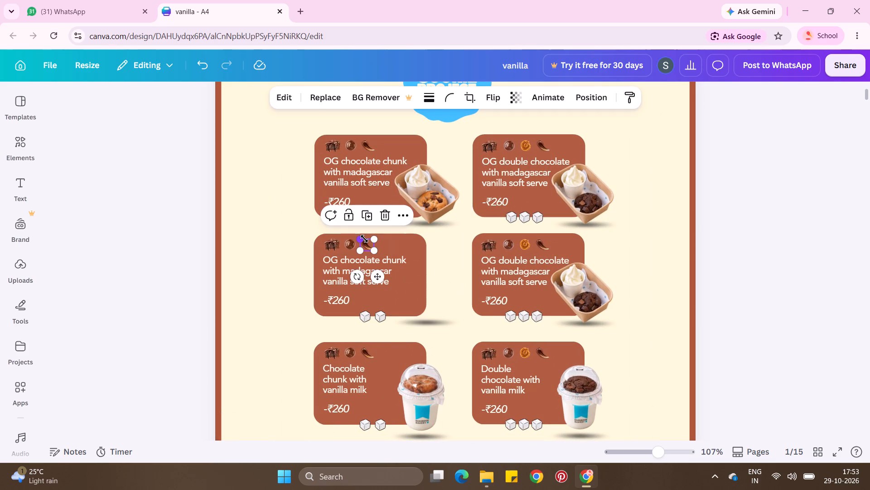
{"action": "left_click", "coordinate": [364, 239]}
{"action": "key", "text": "BackSpace"}
{"action": "left_click", "coordinate": [348, 243]}
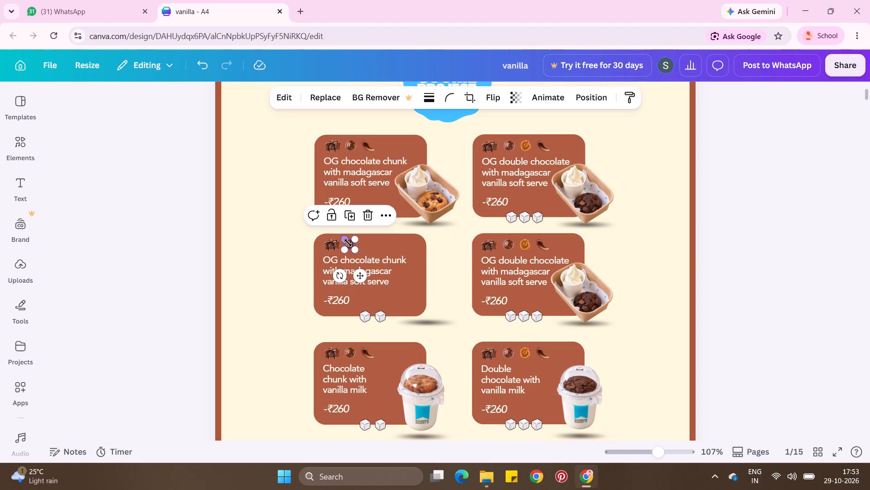
{"action": "key", "text": "BackSpace"}
{"action": "left_click", "coordinate": [333, 241]}
{"action": "key", "text": "BackSpace"}
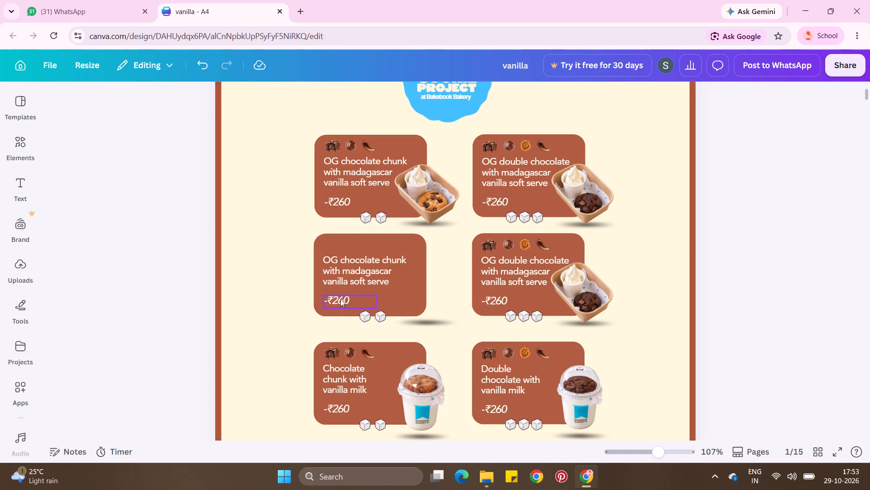
{"action": "left_click", "coordinate": [340, 299]}
{"action": "key", "text": "BackSpace"}
{"action": "left_click", "coordinate": [365, 313]}
{"action": "key", "text": "BackSpace"}
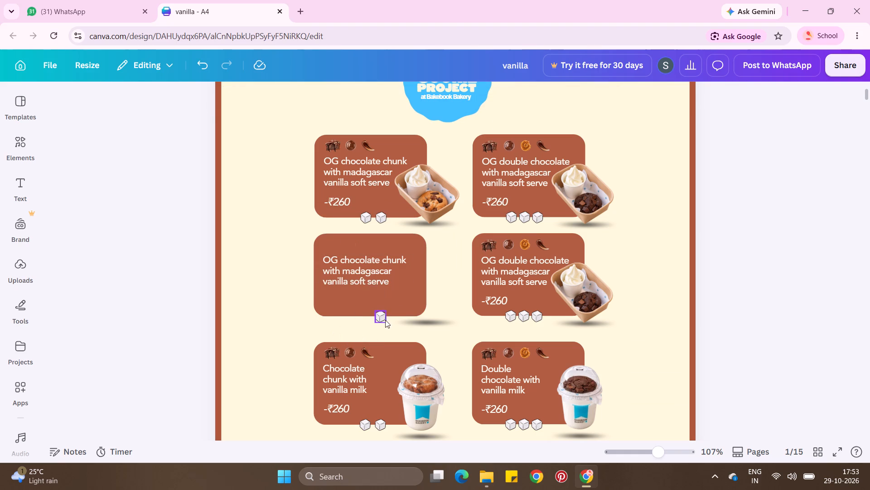
{"action": "left_click", "coordinate": [382, 318]}
{"action": "key", "text": "BackSpace"}
Delete the four ingredient icons and the dessert photo from the second-row OG double chocolate card.
{"action": "left_click", "coordinate": [489, 248]}
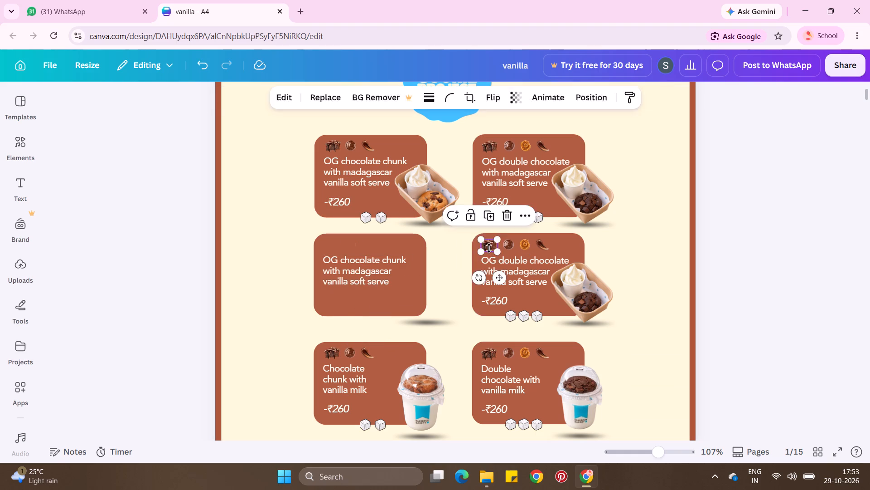
{"action": "key", "text": "BackSpace"}
{"action": "left_click", "coordinate": [513, 245]}
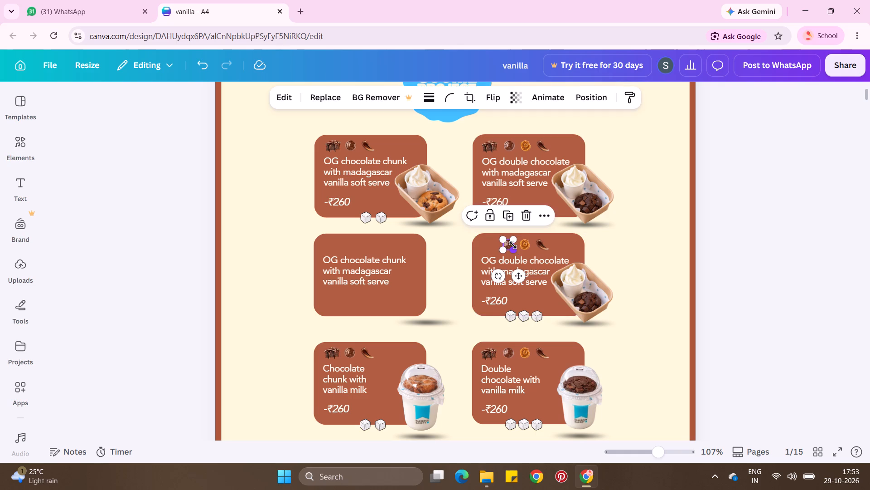
{"action": "key", "text": "BackSpace"}
{"action": "left_click", "coordinate": [524, 245]}
{"action": "key", "text": "BackSpace"}
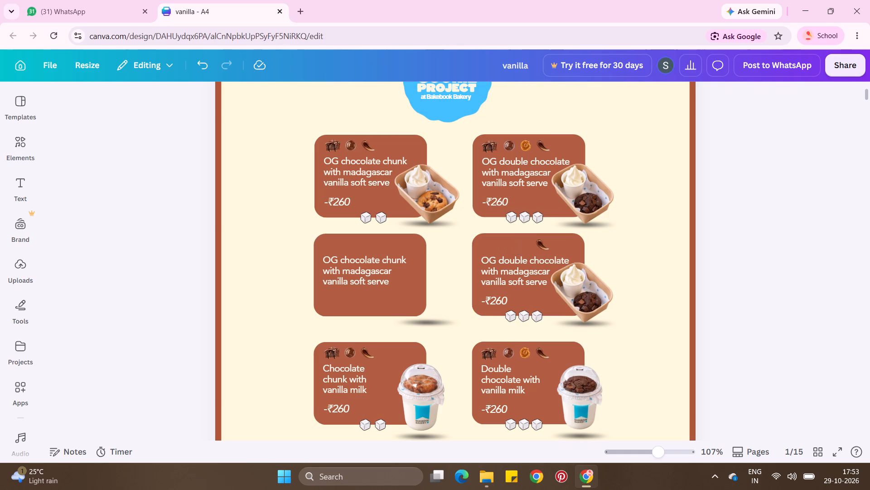
{"action": "left_click", "coordinate": [541, 245]}
{"action": "key", "text": "BackSpace"}
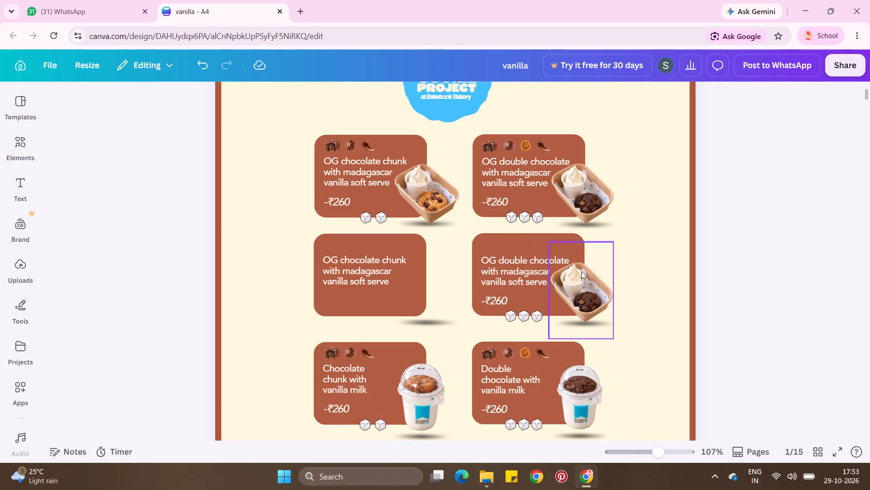
{"action": "left_click", "coordinate": [581, 271]}
{"action": "key", "text": "BackSpace"}
Delete the price and three sugar cubes from the second-row OG double chocolate card, plus the leftover photo shadows of both second-row cards.
{"action": "left_click", "coordinate": [509, 299]}
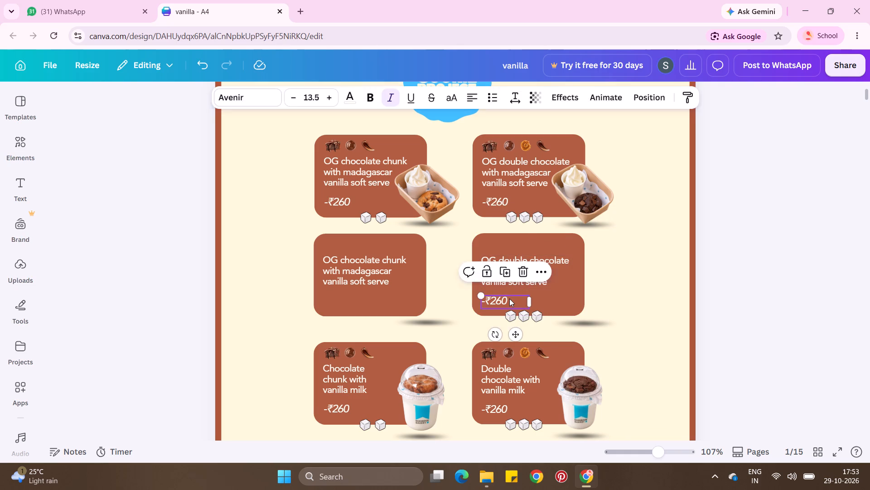
{"action": "key", "text": "BackSpace"}
{"action": "left_click", "coordinate": [510, 318]}
{"action": "key", "text": "BackSpace"}
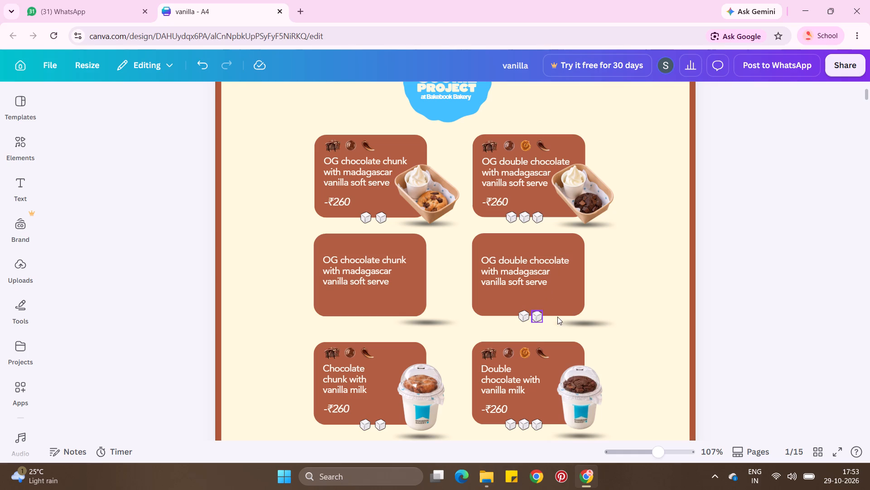
{"action": "left_click", "coordinate": [572, 323]}
{"action": "key", "text": "BackSpace"}
{"action": "left_click", "coordinate": [446, 327]}
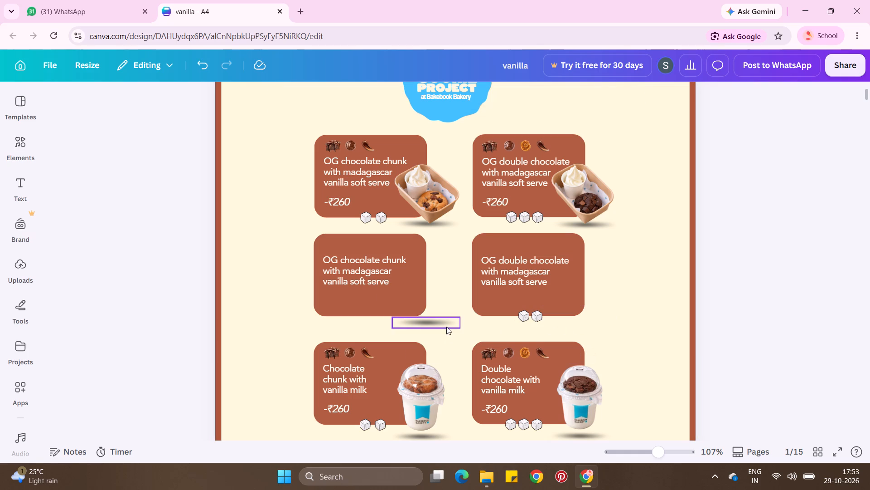
{"action": "key", "text": "BackSpace"}
{"action": "left_click", "coordinate": [529, 320]}
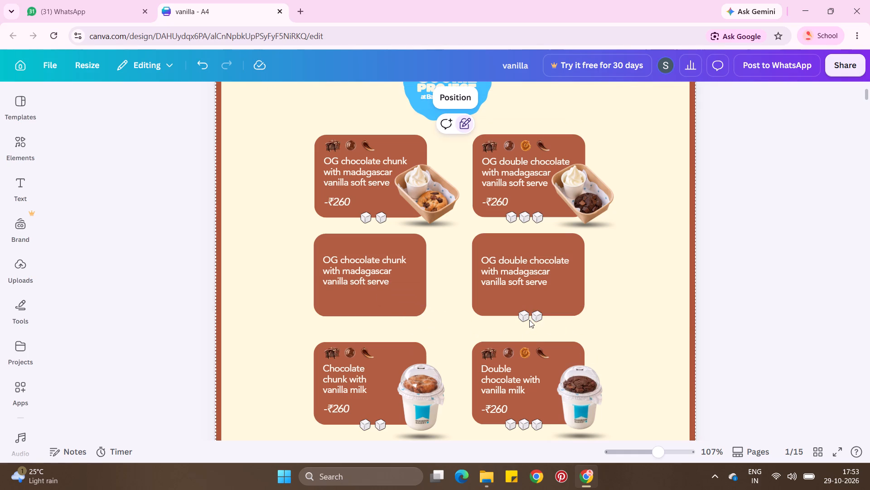
{"action": "left_click", "coordinate": [534, 320]}
{"action": "key", "text": "BackSpace"}
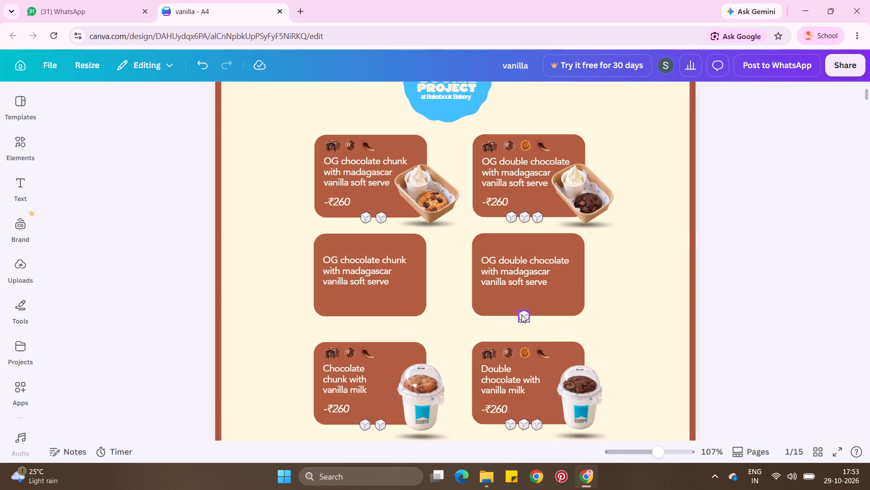
{"action": "left_click", "coordinate": [522, 315]}
{"action": "key", "text": "BackSpace"}
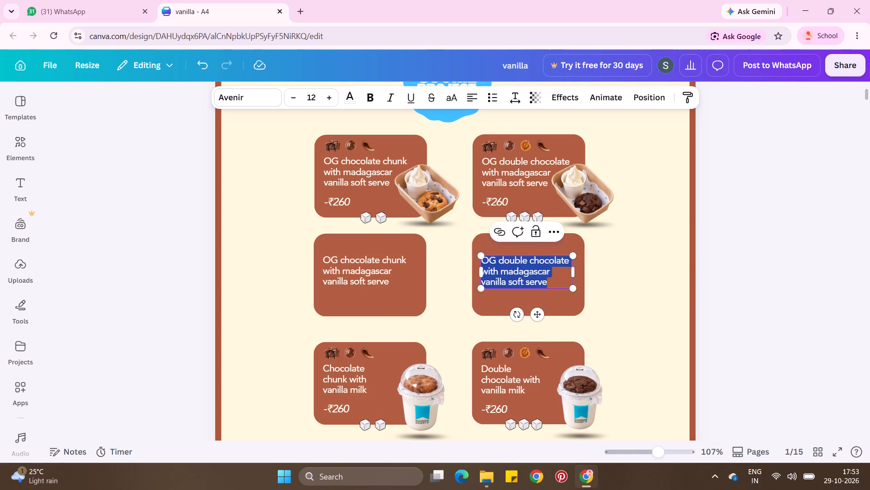
Replace the second-row OG double chocolate card's text with "COMING SOON !".
{"action": "type", "text": "OMIN"}
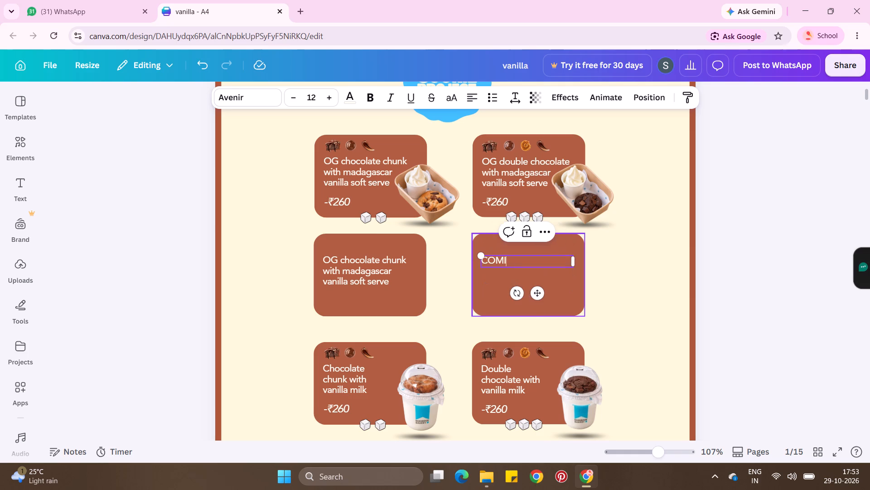
{"action": "type", "text": "G S"}
{"action": "type", "text": "OON"}
{"action": "key", "text": "space"}
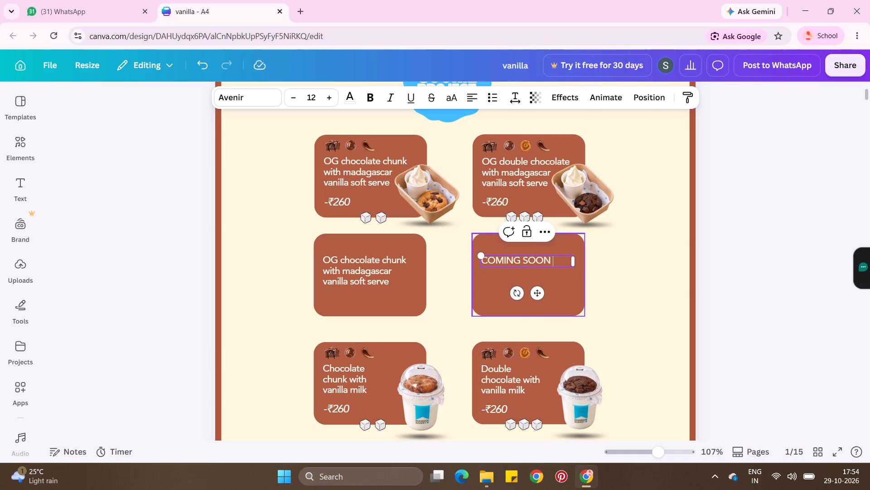
{"action": "key", "text": "shift+exclam"}
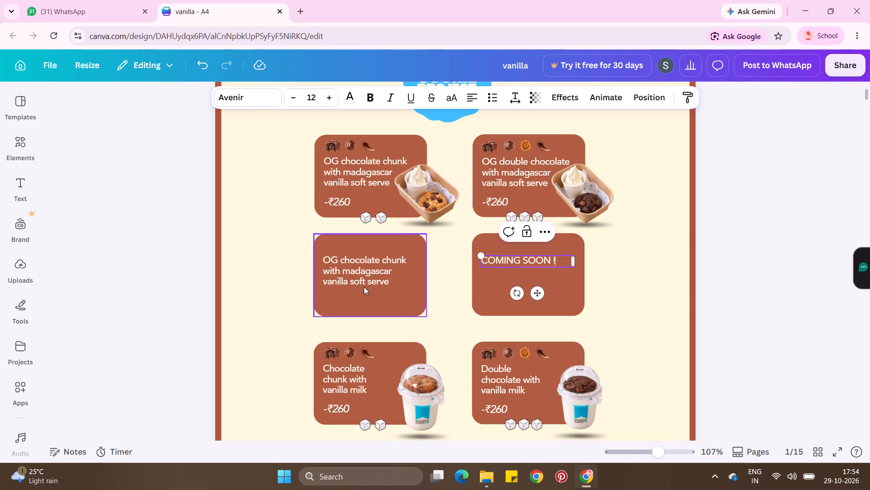
Replace the second-row OG chocolate chunk card's text with "SOMETHING ILLEGAL" on two lines.
{"action": "double_click", "coordinate": [368, 284]}
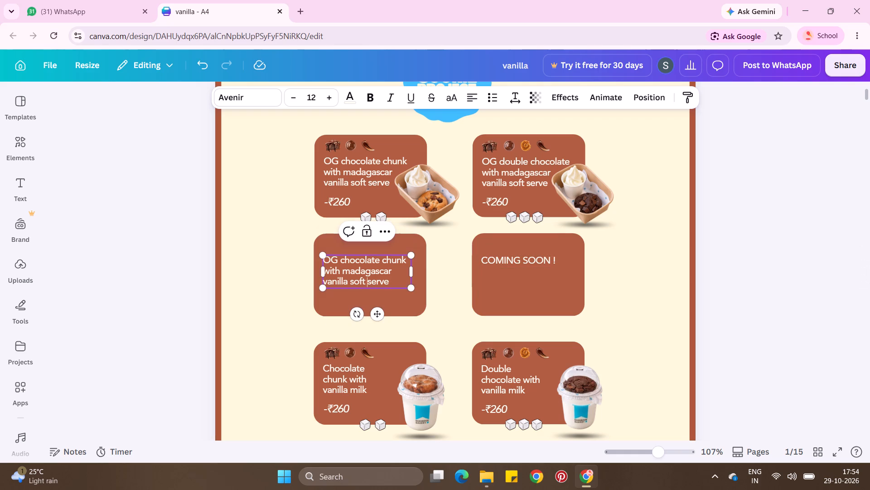
{"action": "key", "text": "ctrl+a"}
{"action": "type", "text": "SOMETHING"}
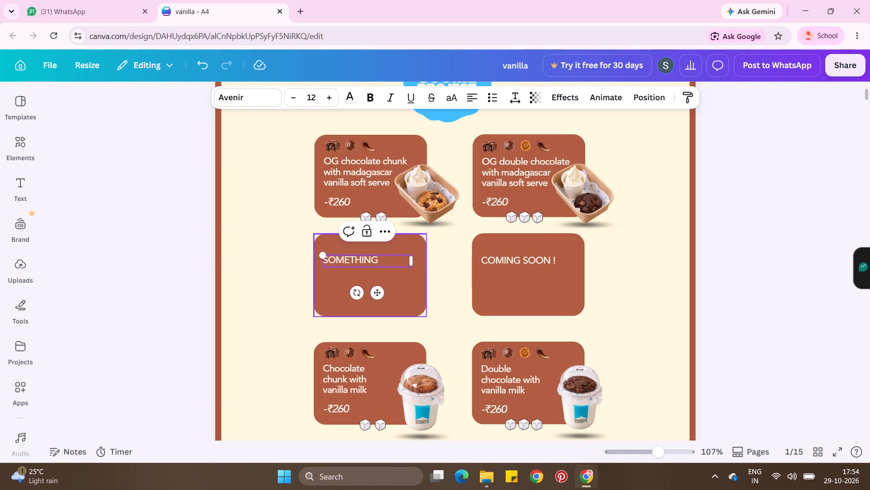
{"action": "key", "text": "Return"}
{"action": "type", "text": "ILLEGAL"}
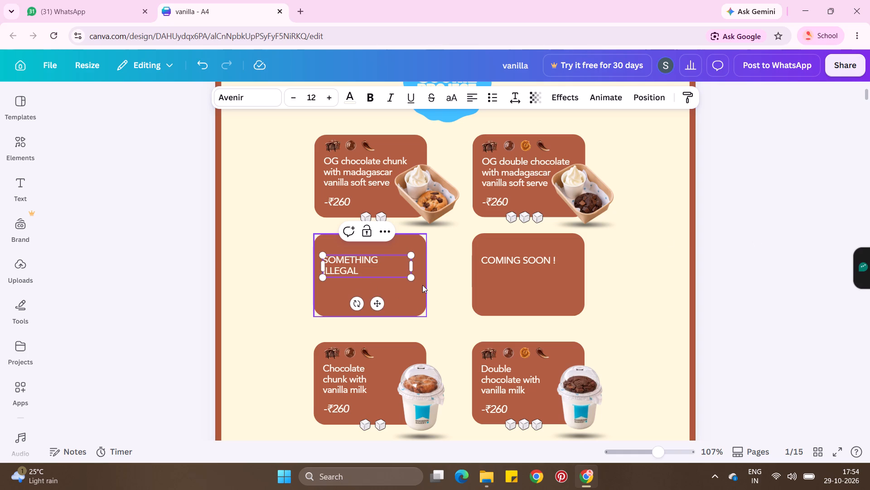
{"action": "double_click", "coordinate": [726, 201]}
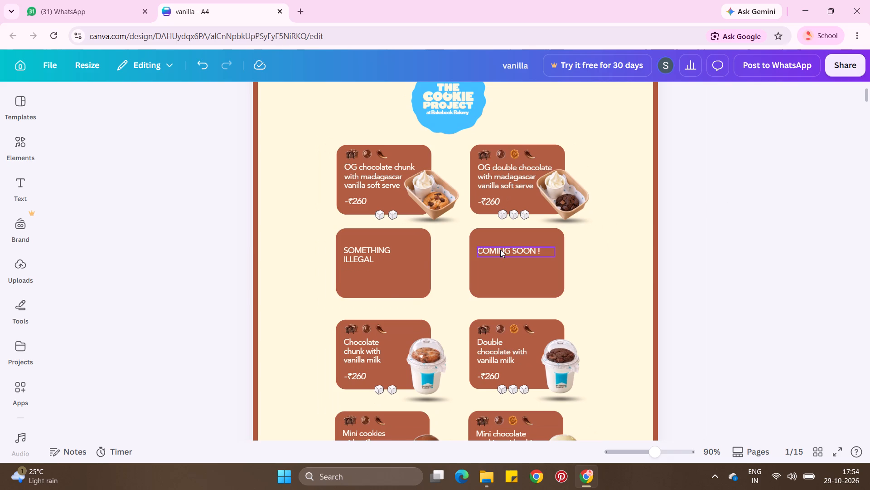
Right-align the "SOMETHING ILLEGAL" text within its card.
{"action": "left_click", "coordinate": [390, 256]}
{"action": "double_click", "coordinate": [757, 255]}
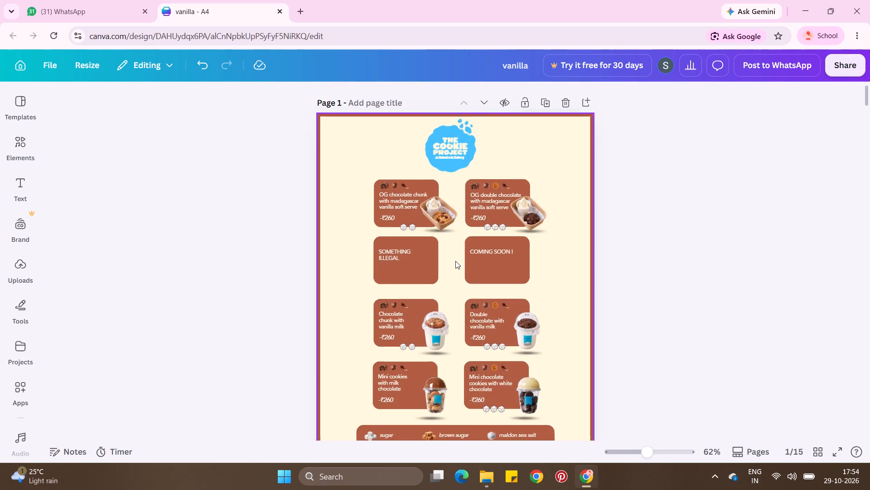
{"action": "left_click", "coordinate": [367, 245]}
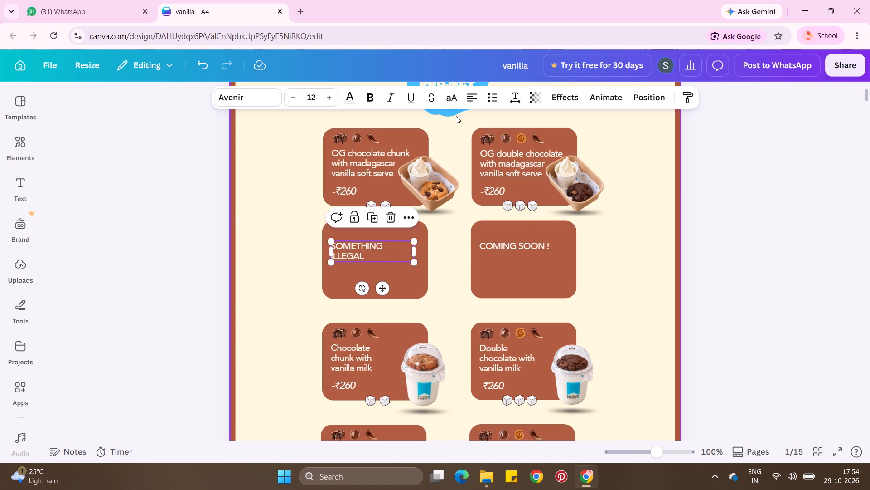
{"action": "double_click", "coordinate": [473, 97]}
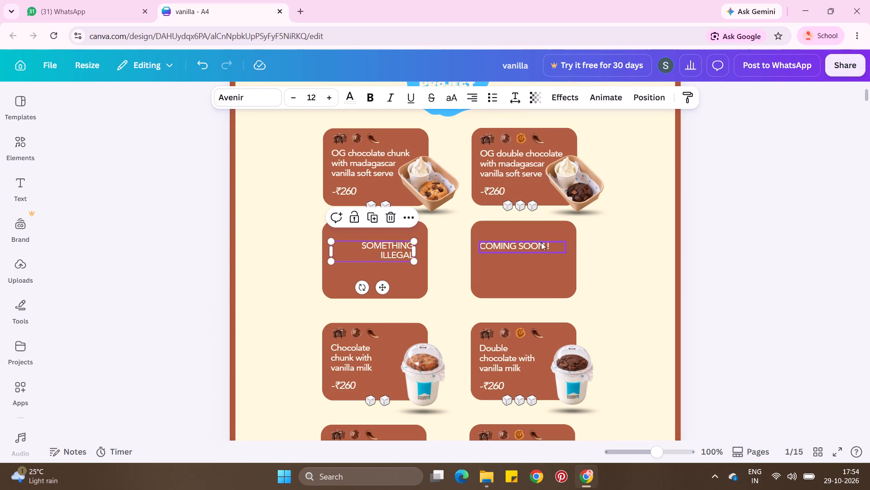
Narrow the "COMING SOON !" text box so the text wraps onto two lines, with "SOON !" on the second.
{"action": "left_click", "coordinate": [541, 242]}
{"action": "left_click_drag", "start_coordinate": [569, 246], "coordinate": [550, 247]}
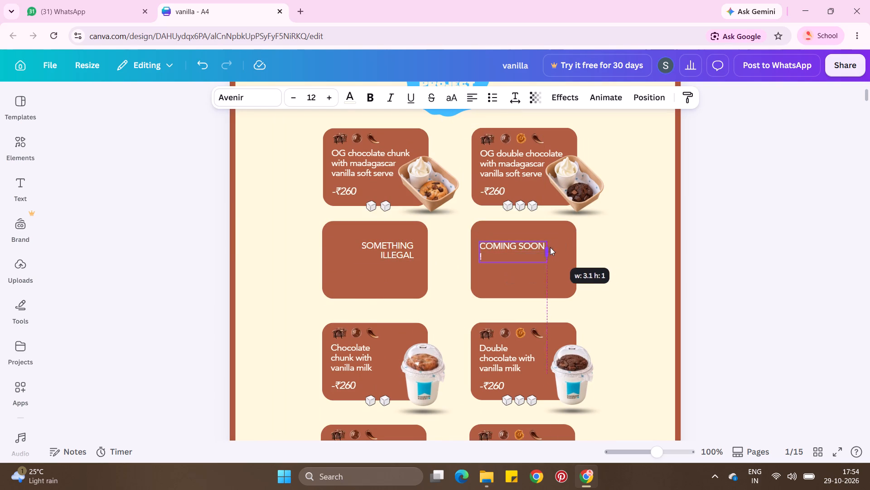
{"action": "left_click_drag", "start_coordinate": [550, 247], "coordinate": [542, 247]}
{"action": "triple_click", "coordinate": [669, 252]}
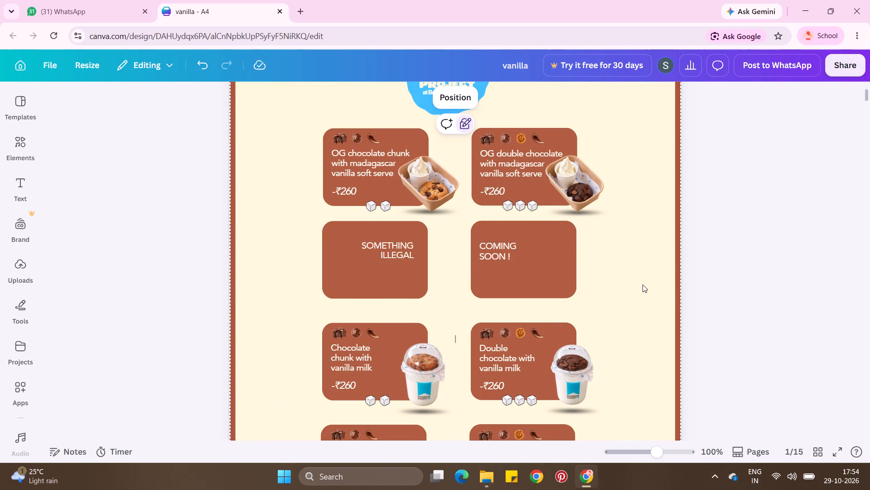
Duplicate the finished page 1 so its copy becomes page 2.
{"action": "scroll", "coordinate": [643, 284], "scroll_direction": "down", "scroll_amount": 1}
{"action": "scroll", "coordinate": [577, 270], "scroll_direction": "down", "scroll_amount": 1}
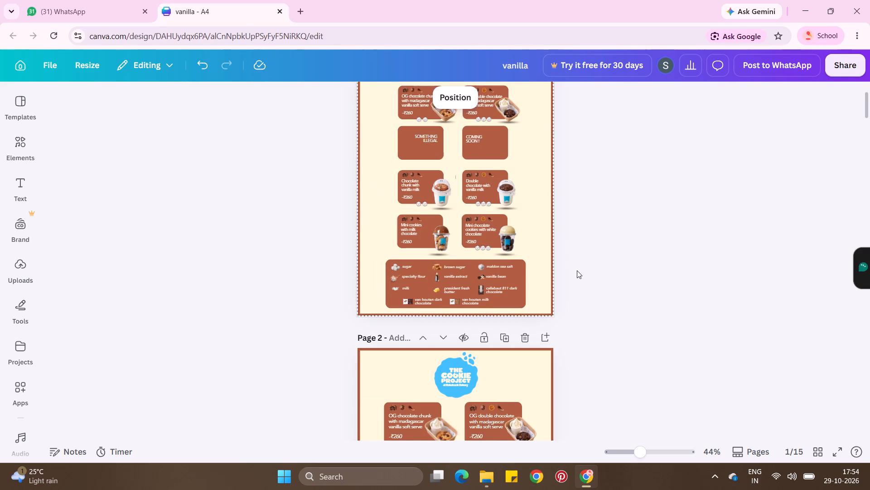
{"action": "scroll", "coordinate": [577, 270], "scroll_direction": "down", "scroll_amount": 1}
{"action": "scroll", "coordinate": [577, 270], "scroll_direction": "up", "scroll_amount": 4}
{"action": "left_click", "coordinate": [501, 127]}
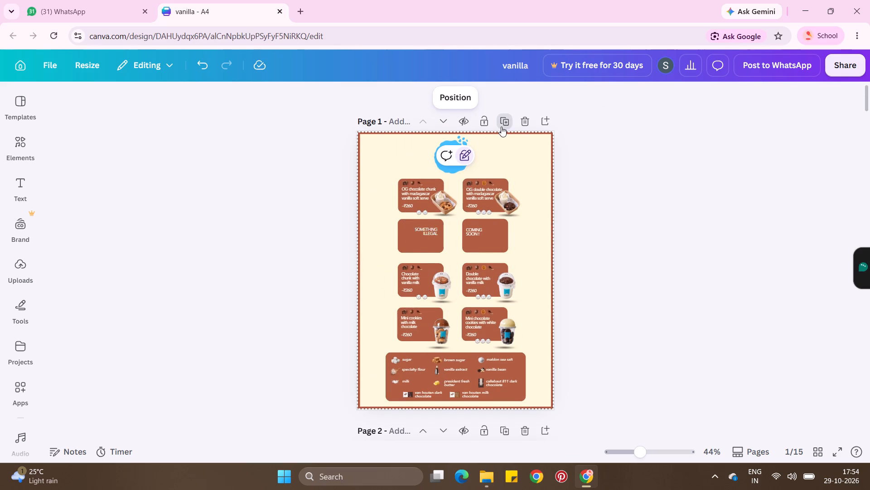
Select the brown border frame on the page 2 copy and open its stroke colour choices.
{"action": "left_click", "coordinate": [515, 166]}
{"action": "left_click", "coordinate": [465, 159]}
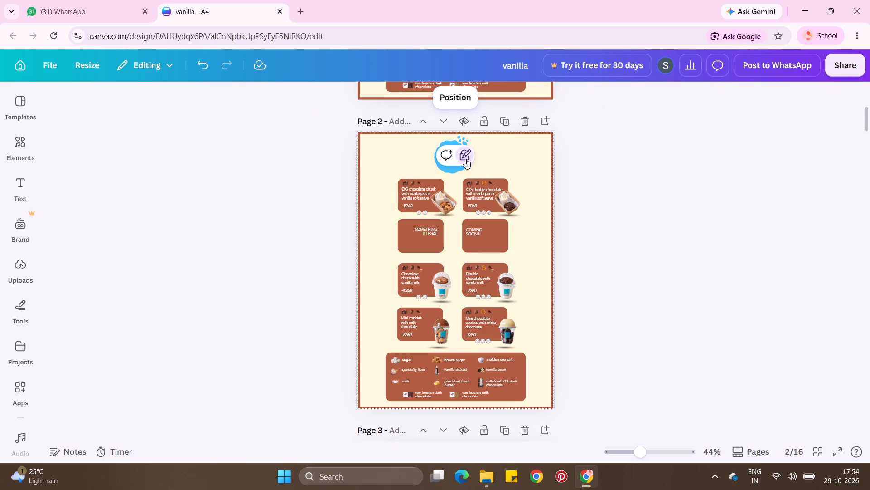
{"action": "left_click", "coordinate": [460, 156]}
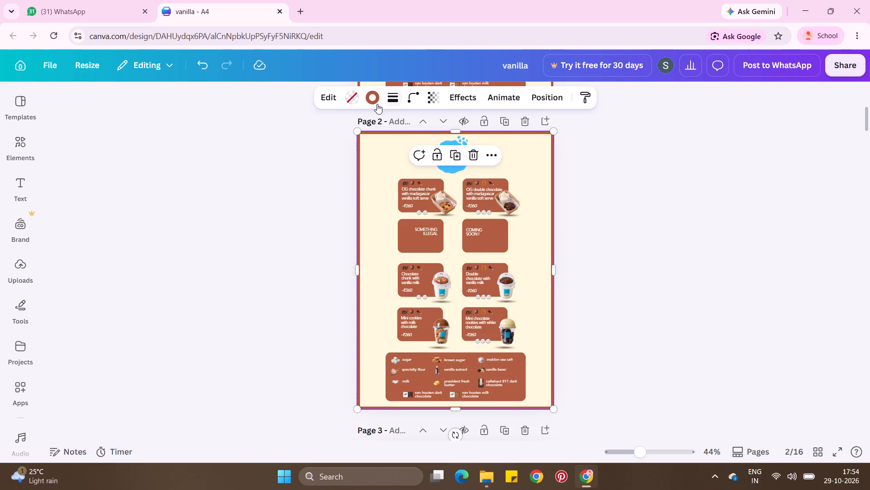
{"action": "left_click", "coordinate": [368, 101]}
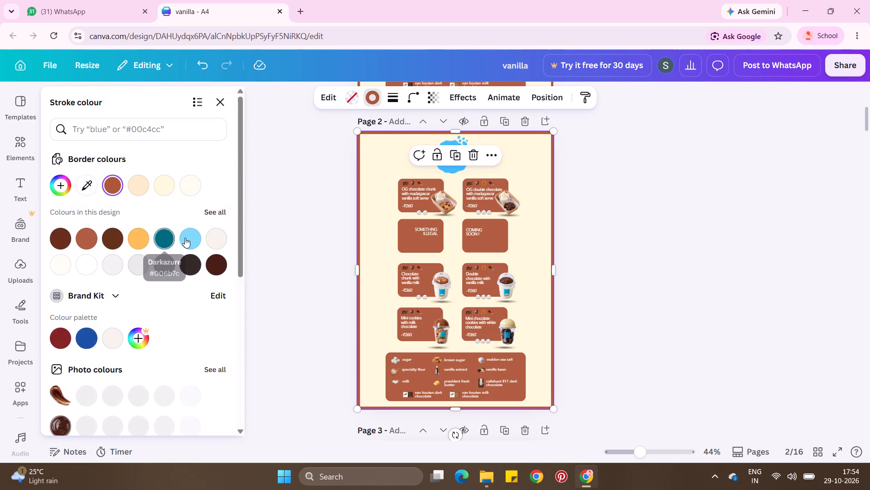
Recolour page 2's border frame with the blue sampled from the logo and apply the colour replacement across all pages.
{"action": "left_click", "coordinate": [79, 188]}
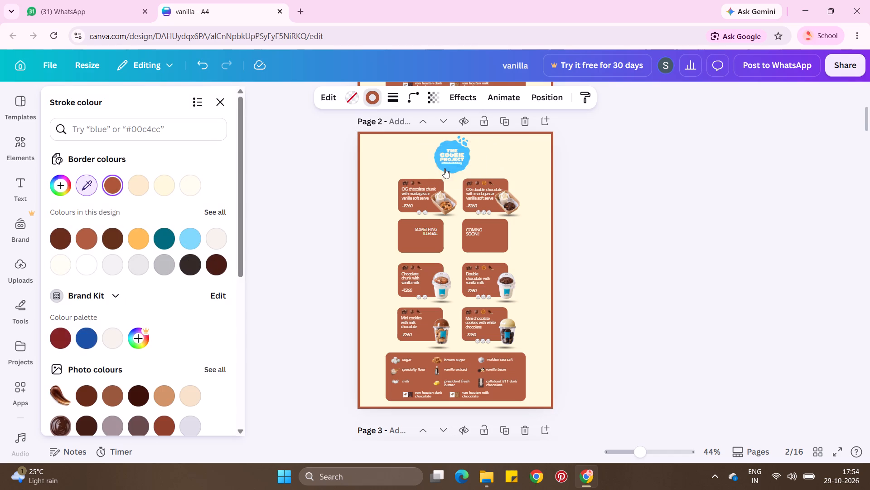
{"action": "left_click_drag", "start_coordinate": [457, 172], "coordinate": [453, 170]}
{"action": "left_click", "coordinate": [453, 170]}
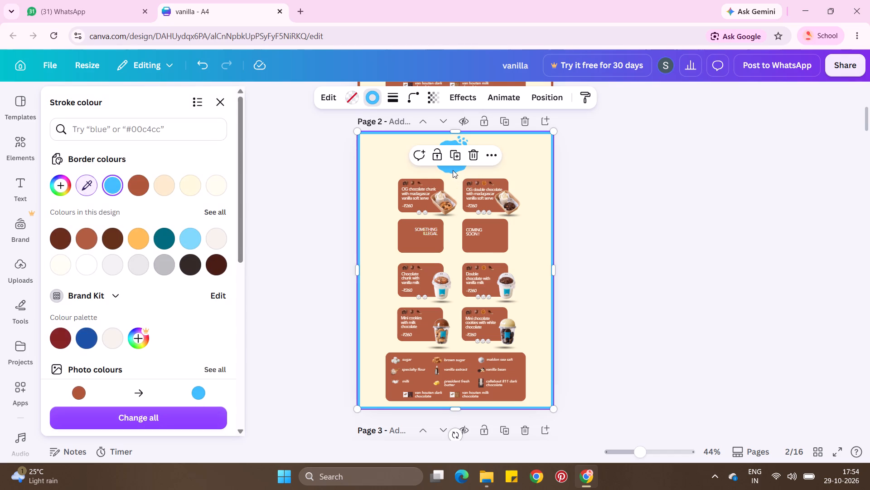
{"action": "left_click", "coordinate": [168, 412]}
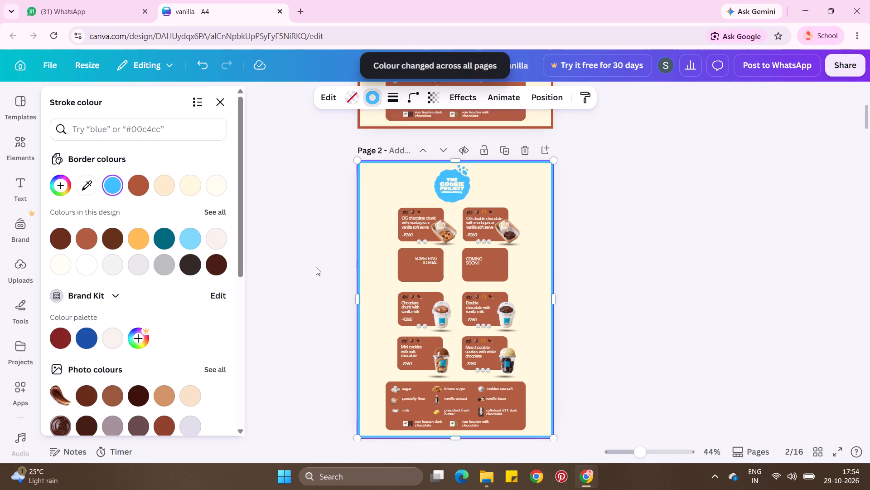
{"action": "scroll", "coordinate": [316, 267], "scroll_direction": "down", "scroll_amount": 4}
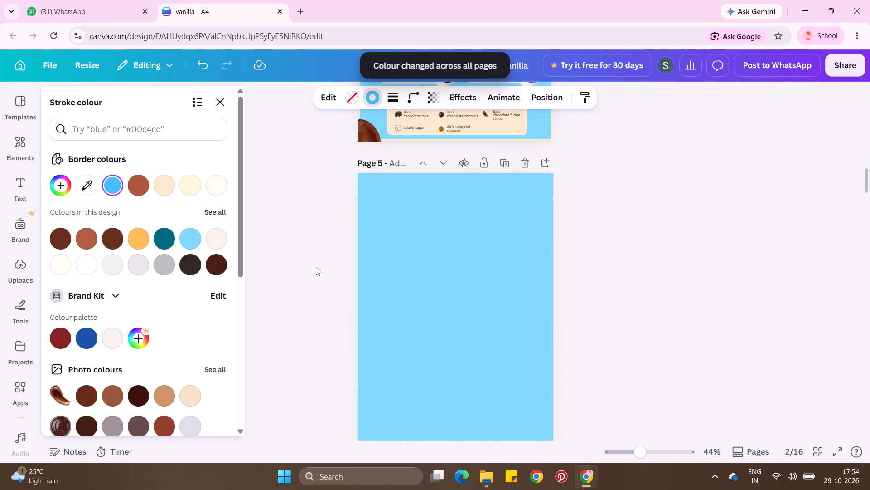
{"action": "scroll", "coordinate": [316, 267], "scroll_direction": "up", "scroll_amount": 6}
{"action": "scroll", "coordinate": [345, 241], "scroll_direction": "up", "scroll_amount": 1}
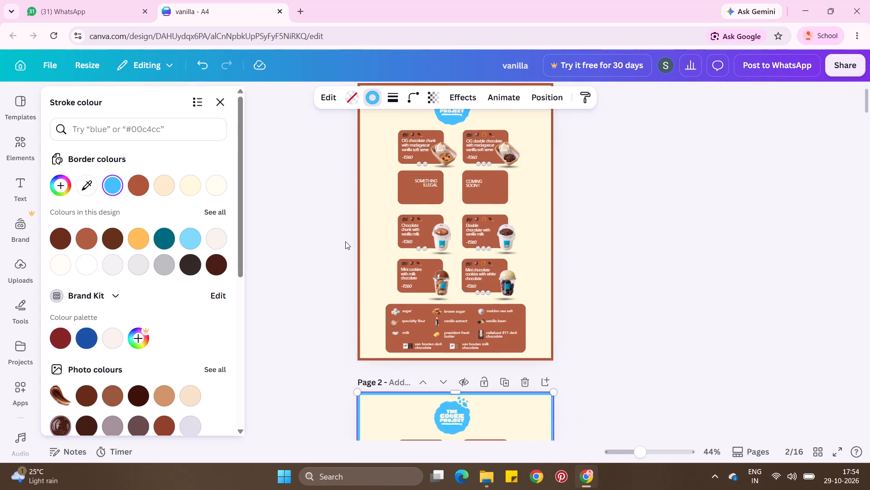
{"action": "scroll", "coordinate": [345, 241], "scroll_direction": "up", "scroll_amount": 2}
{"action": "scroll", "coordinate": [388, 310], "scroll_direction": "down", "scroll_amount": 1}
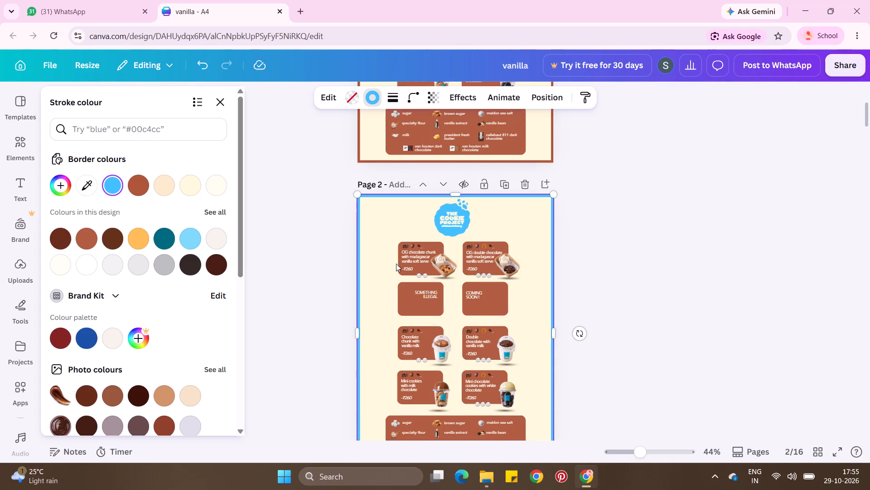